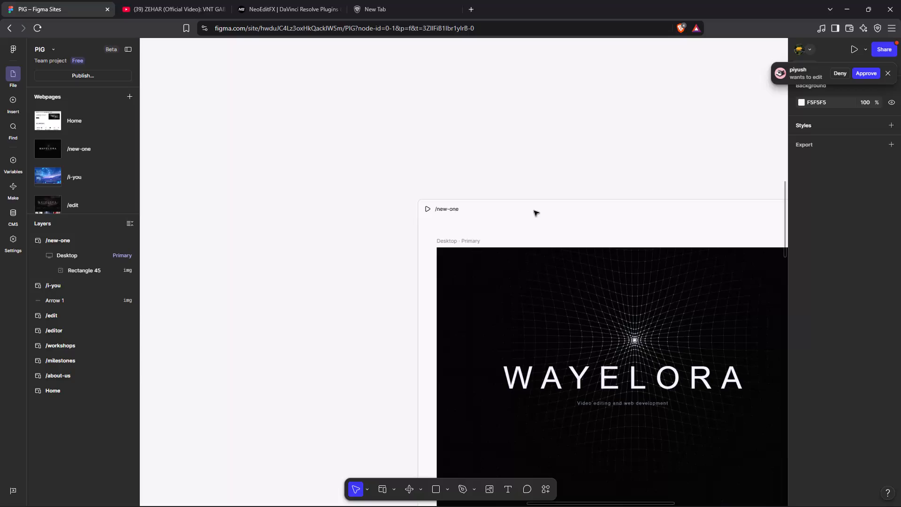
# Move the /new-one webpage on the canvas to about X 6242, Y 3083.
pyautogui.moveTo(514, 215); pyautogui.dragTo(348, 112)
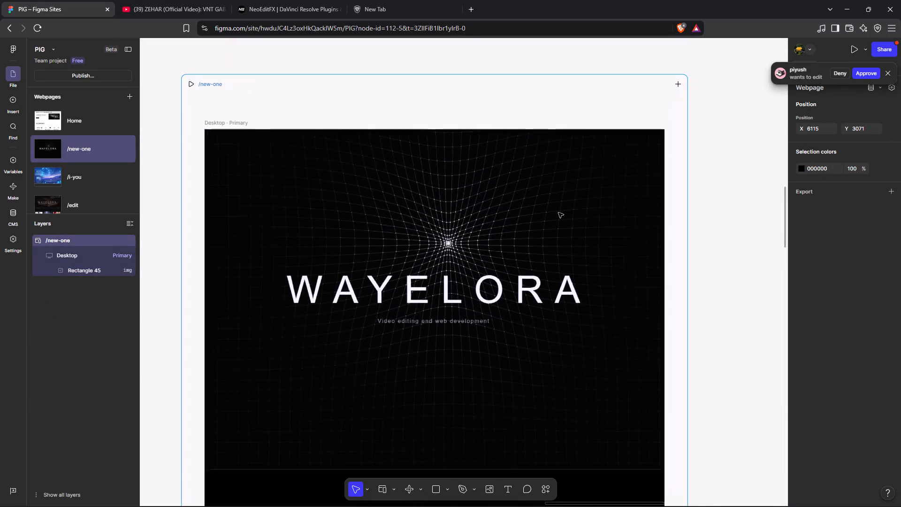
pyautogui.moveTo(497, 91); pyautogui.dragTo(527, 94)
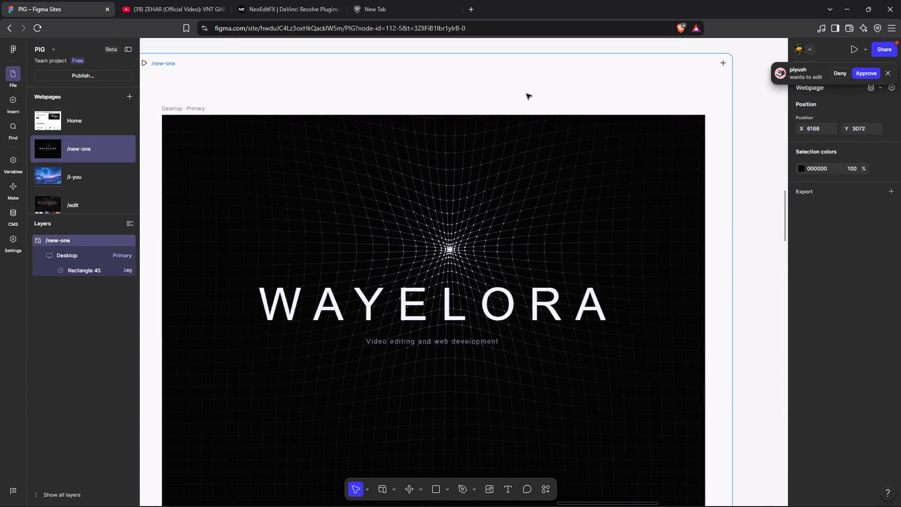
pyautogui.moveTo(527, 94); pyautogui.dragTo(551, 96)
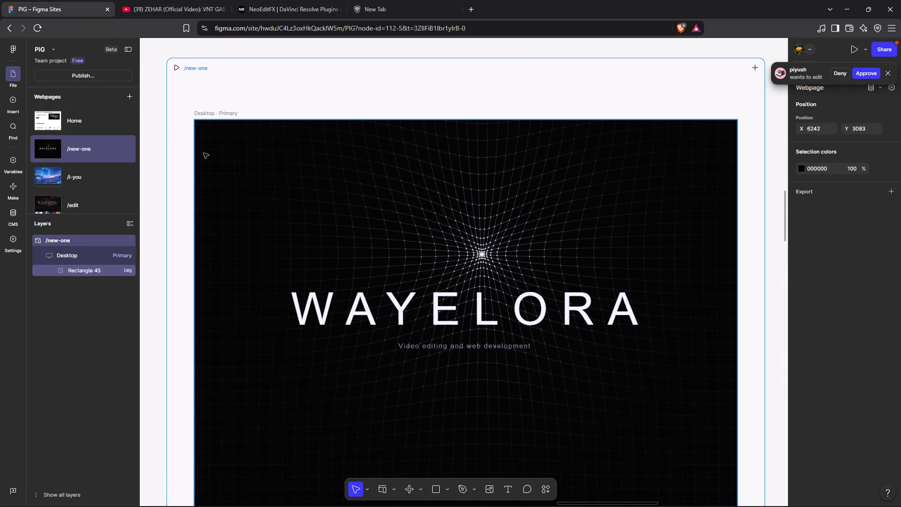
pyautogui.click(157, 151)
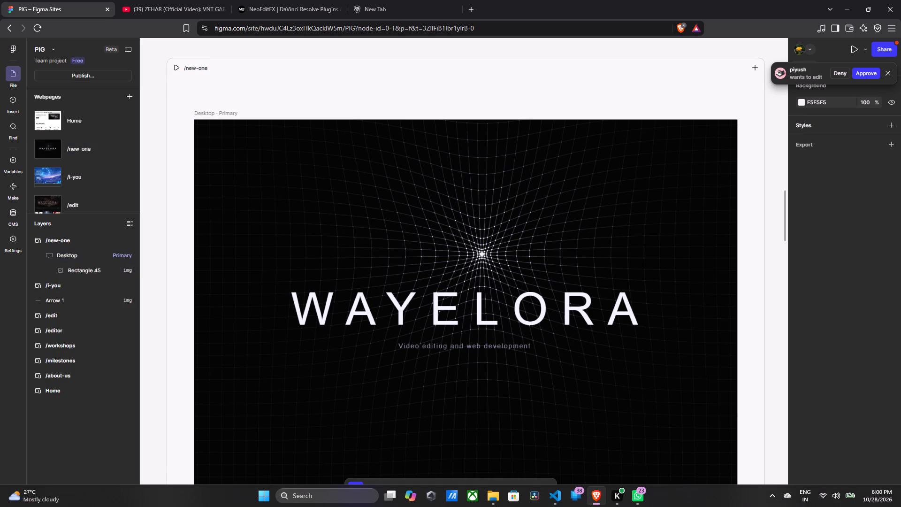
# Draw a rectangle near the top of the WAYELORA Desktop frame and resize it to a centred bar about 1156 × 56.
pyautogui.click(448, 489)
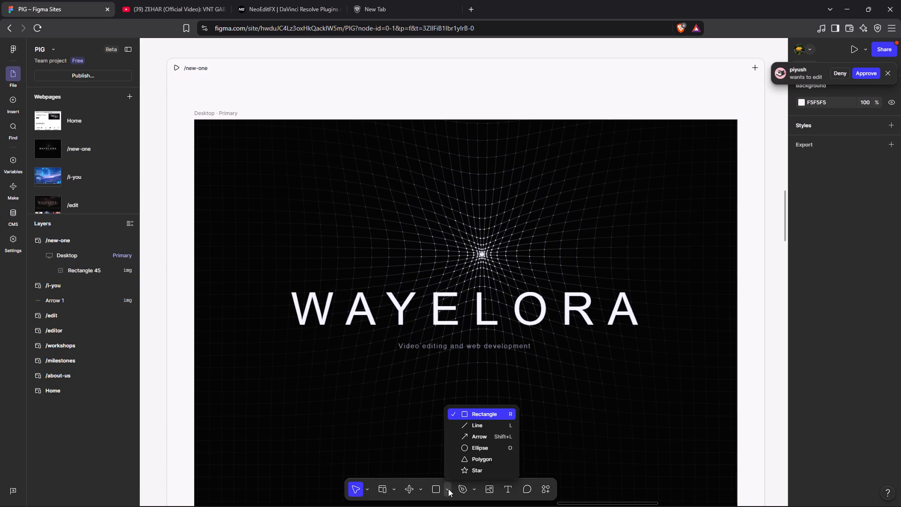
pyautogui.click(474, 413)
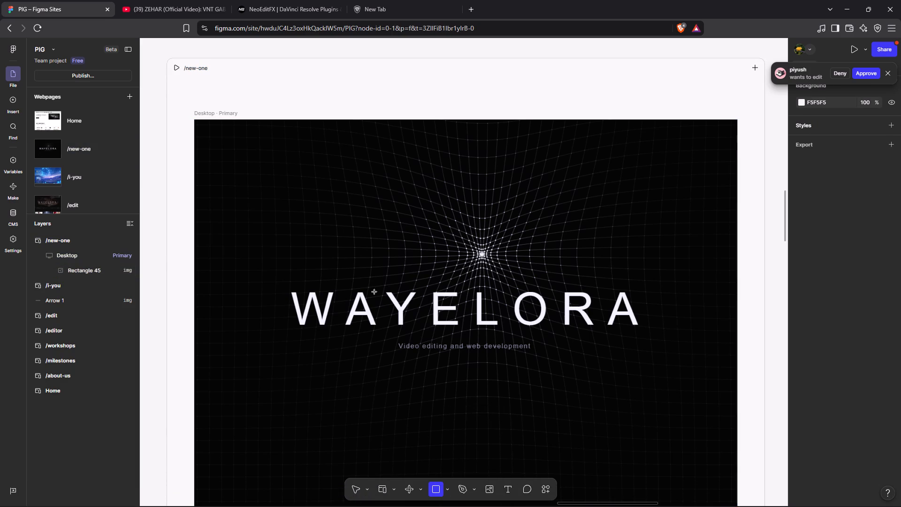
pyautogui.click(307, 148)
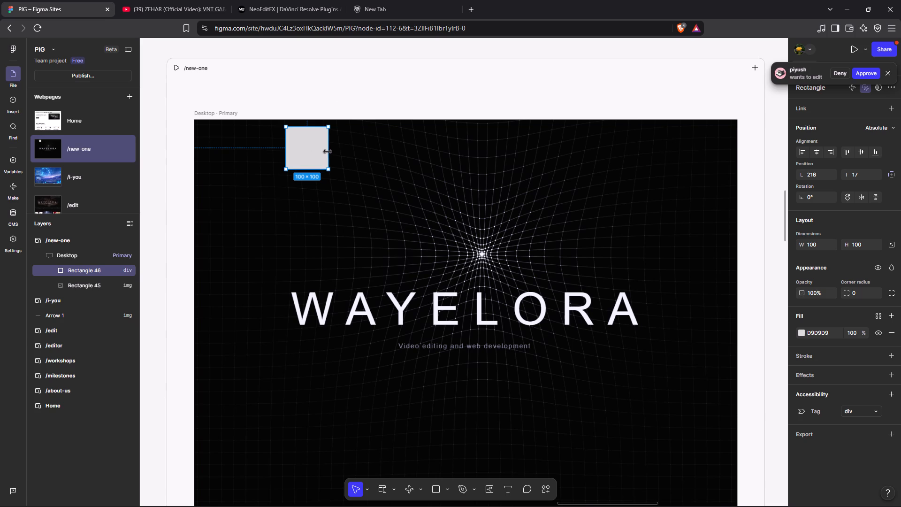
pyautogui.moveTo(328, 152); pyautogui.dragTo(696, 151)
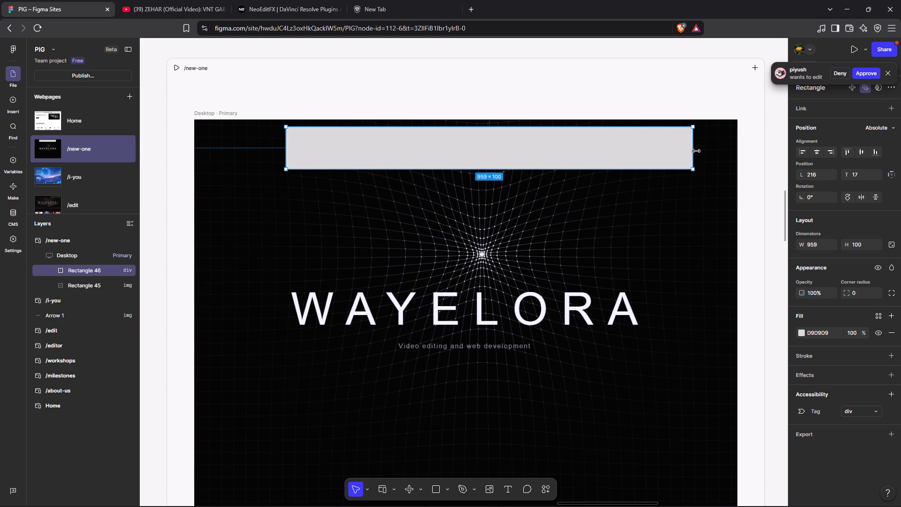
pyautogui.moveTo(696, 151); pyautogui.dragTo(711, 153)
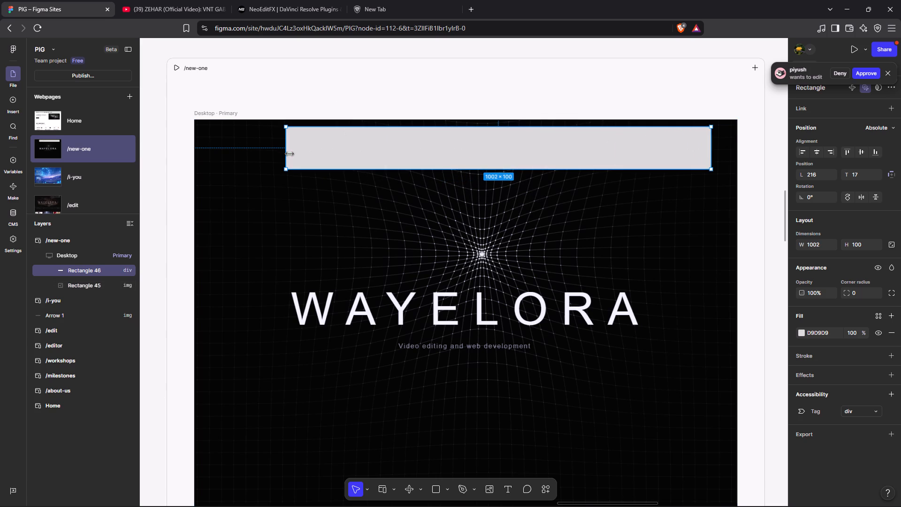
pyautogui.moveTo(288, 152); pyautogui.dragTo(215, 144)
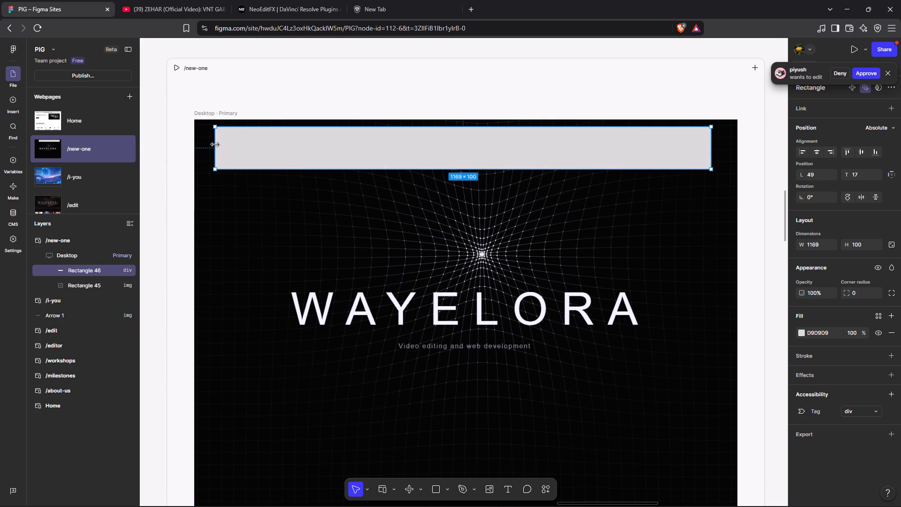
pyautogui.moveTo(215, 144); pyautogui.dragTo(221, 147)
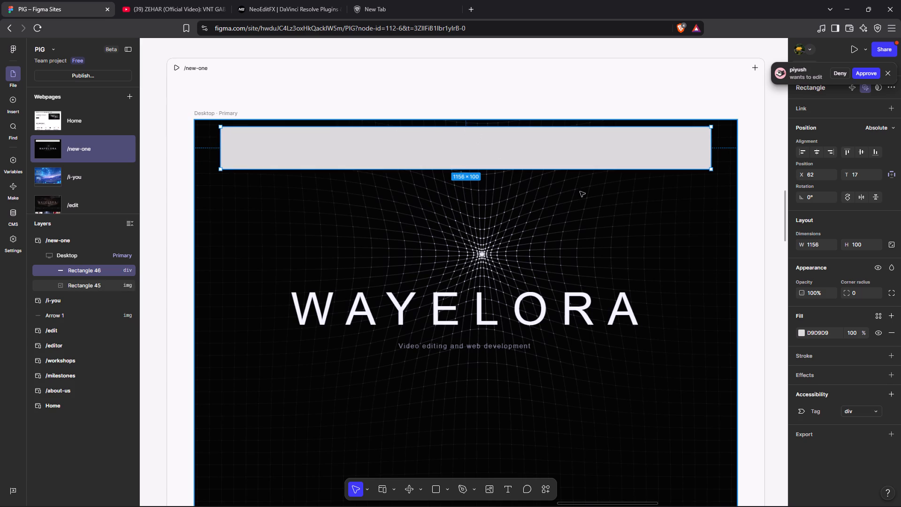
pyautogui.moveTo(563, 170); pyautogui.dragTo(565, 149)
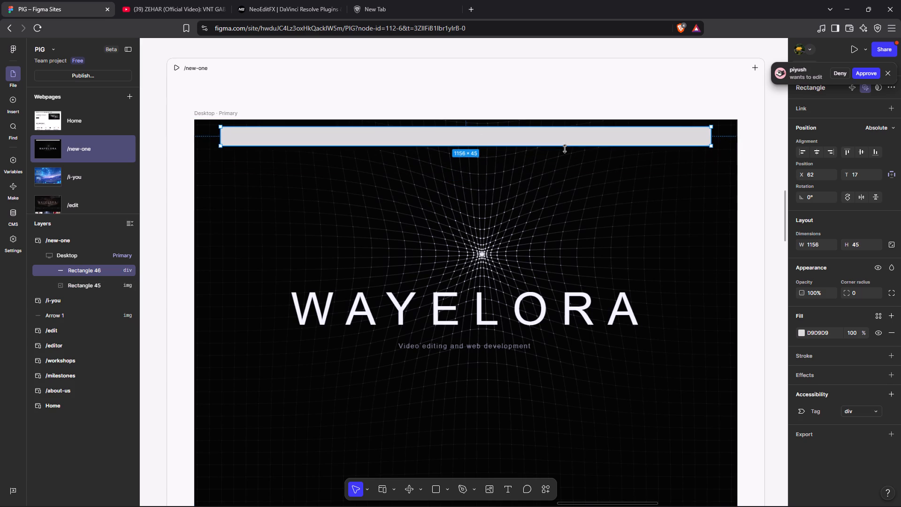
pyautogui.moveTo(565, 149); pyautogui.dragTo(565, 151)
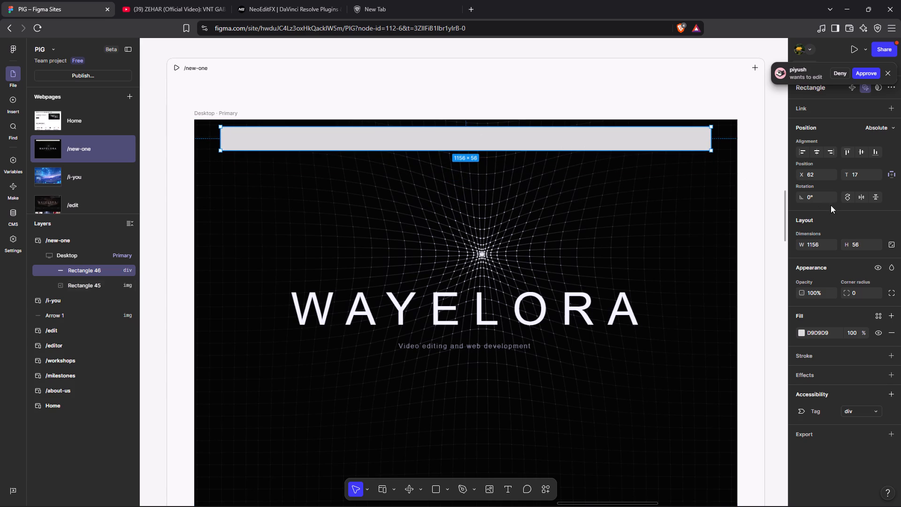
# Round the bar's ends with a corner radius of 50.
pyautogui.moveTo(849, 292); pyautogui.dragTo(644, 262)
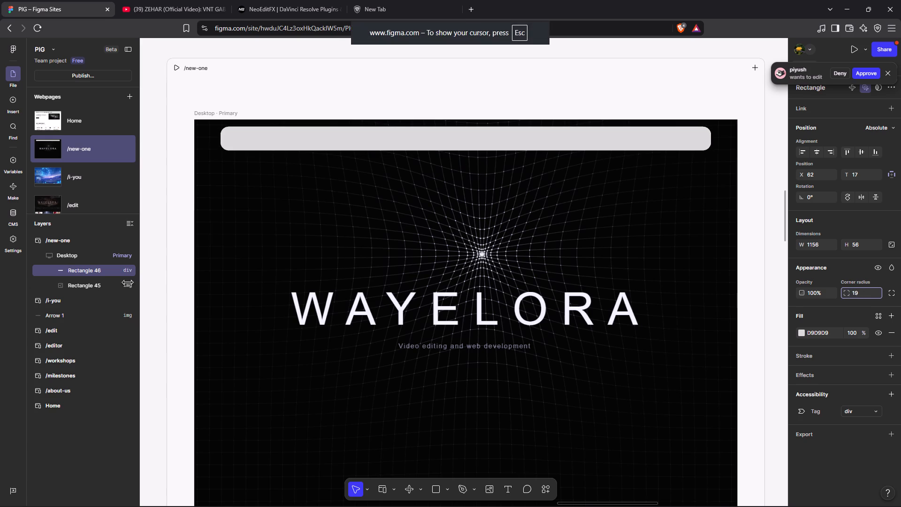
pyautogui.moveTo(644, 262); pyautogui.dragTo(513, 263)
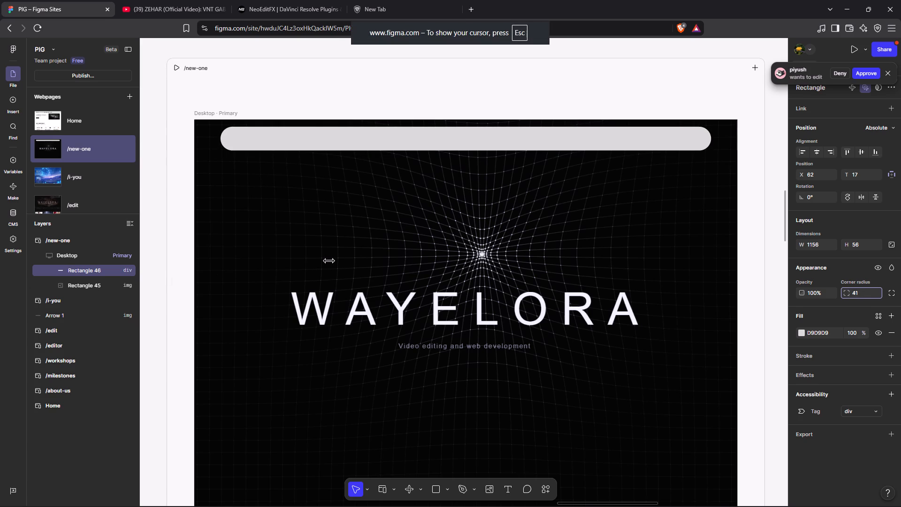
pyautogui.moveTo(513, 263); pyautogui.dragTo(597, 260)
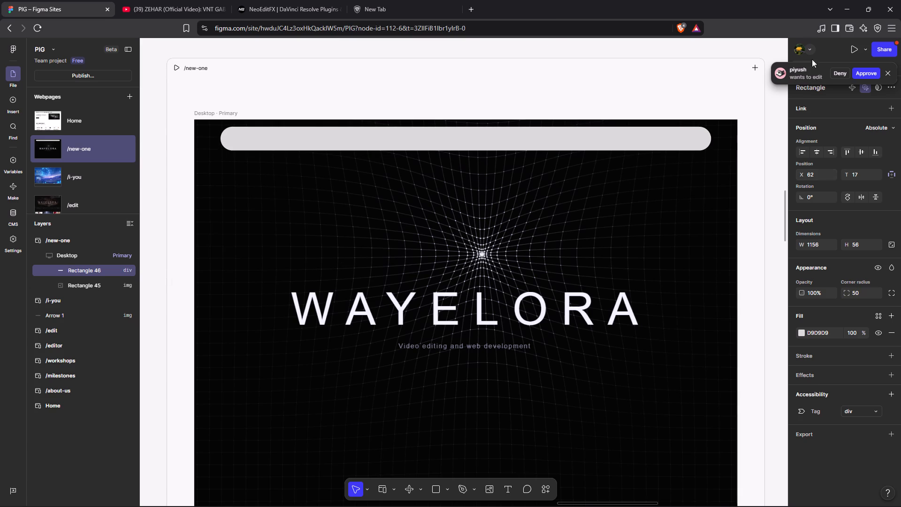
# Move the rounded bar to the lower left of the hero image, at about left 18, top 829.
pyautogui.click(614, 133)
pyautogui.scroll(-1, 614, 133)
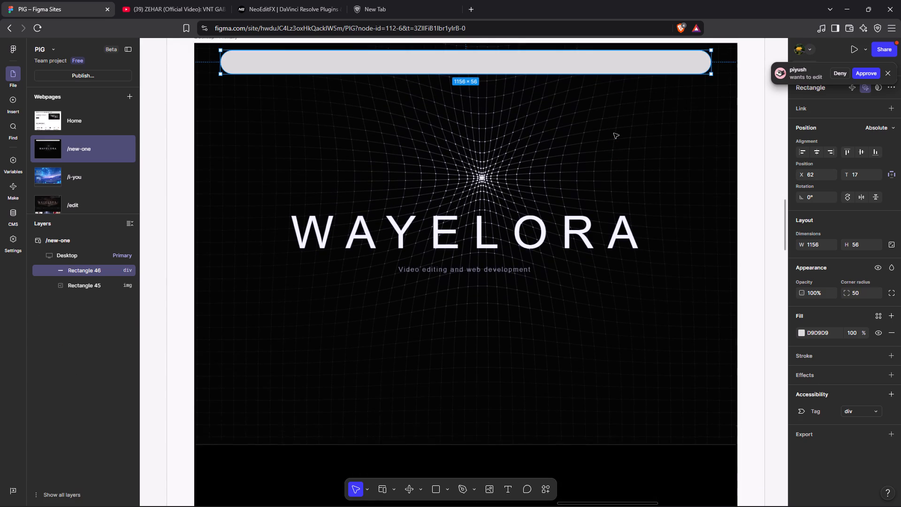
pyautogui.scroll(-1, 614, 133)
pyautogui.moveTo(532, 87); pyautogui.dragTo(531, 342)
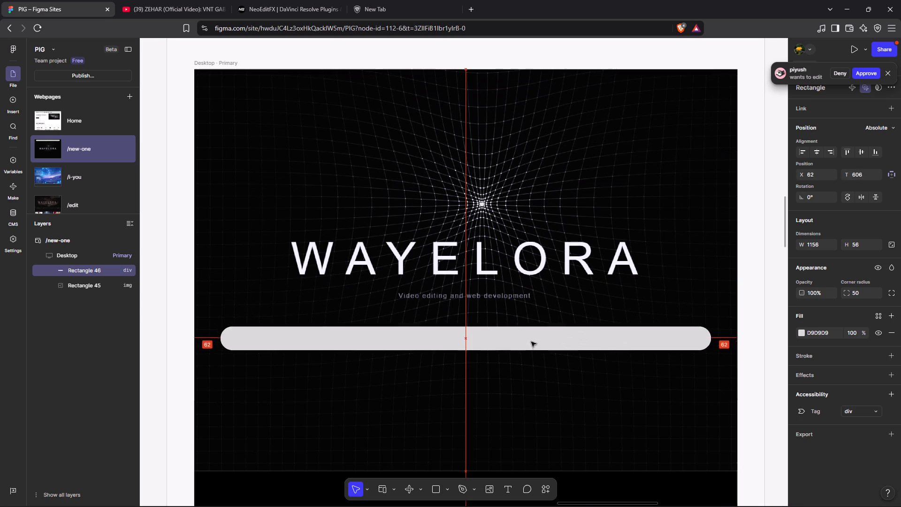
pyautogui.moveTo(531, 342); pyautogui.dragTo(517, 446)
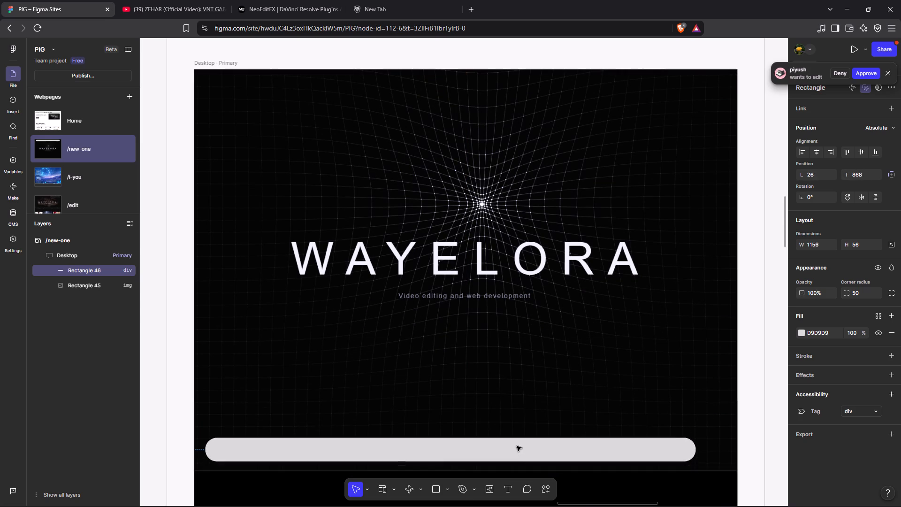
pyautogui.moveTo(517, 446); pyautogui.dragTo(513, 431)
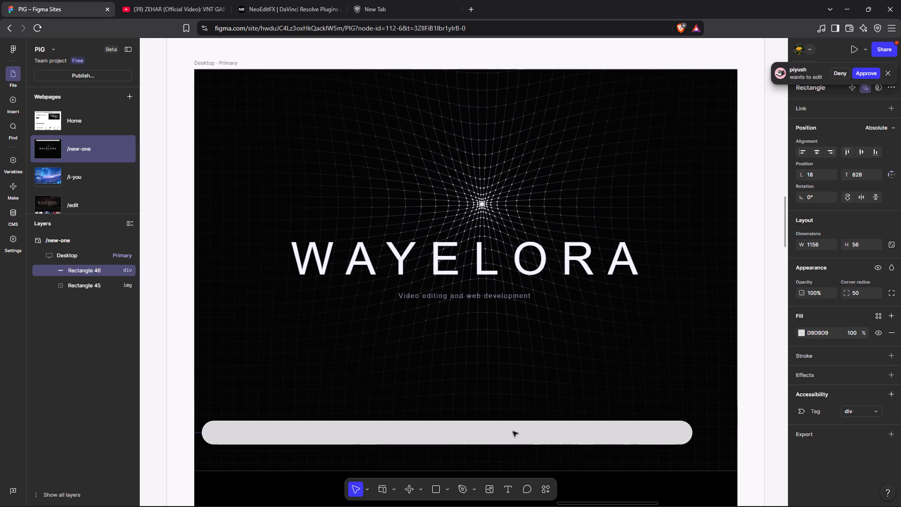
pyautogui.moveTo(513, 431); pyautogui.dragTo(513, 432)
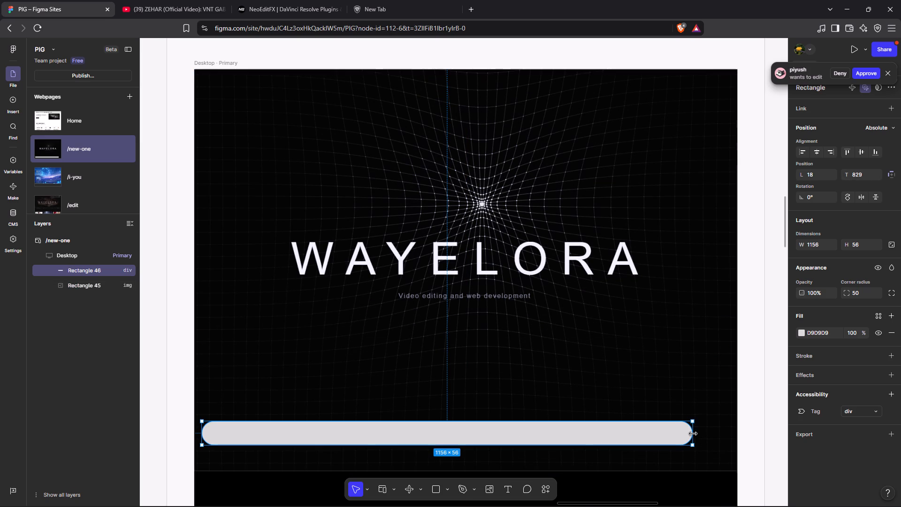
# Shorten the rounded bar from its right end to a width of about 856.
pyautogui.moveTo(693, 433); pyautogui.dragTo(563, 444)
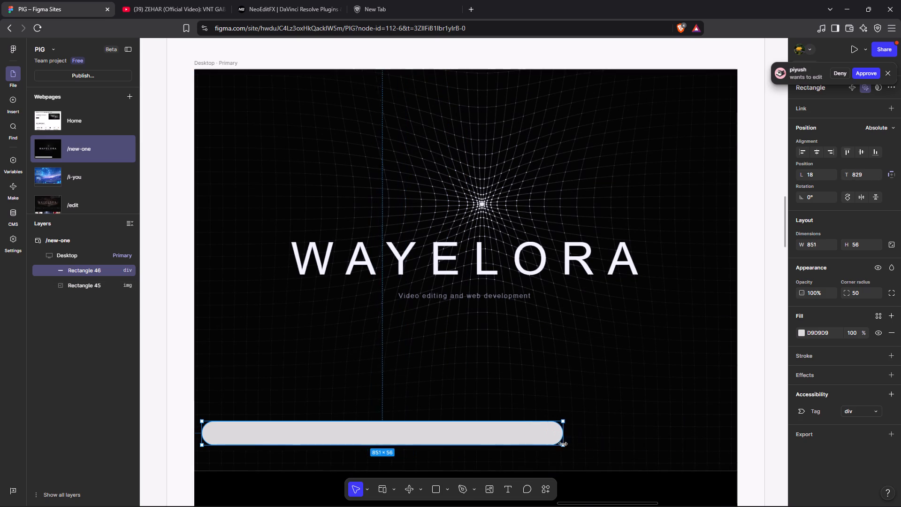
pyautogui.moveTo(563, 444); pyautogui.dragTo(565, 445)
pyautogui.click(777, 415)
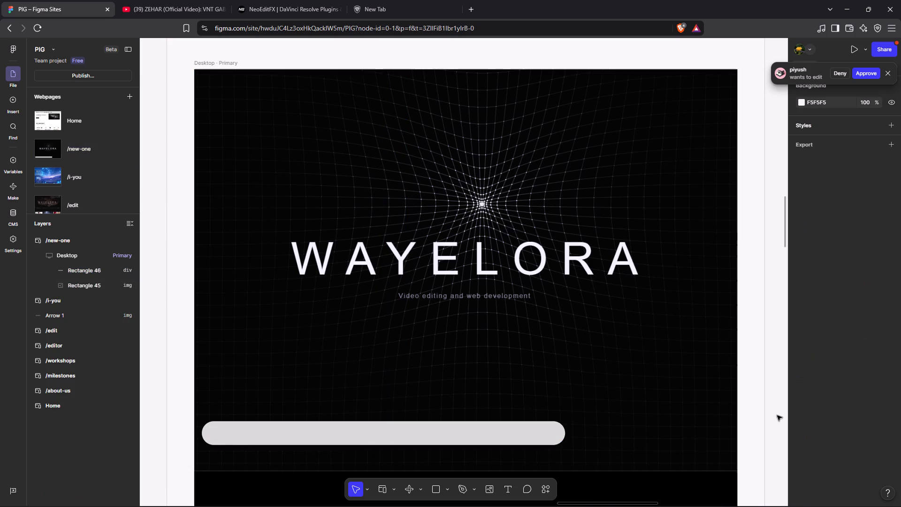
# Change the bar's fill colour to white, FFFFFF.
pyautogui.click(453, 436)
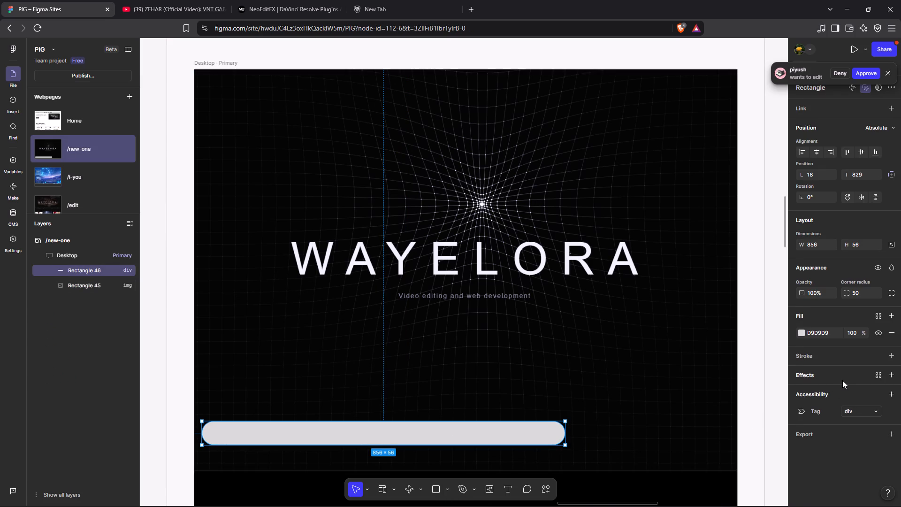
pyautogui.click(803, 335)
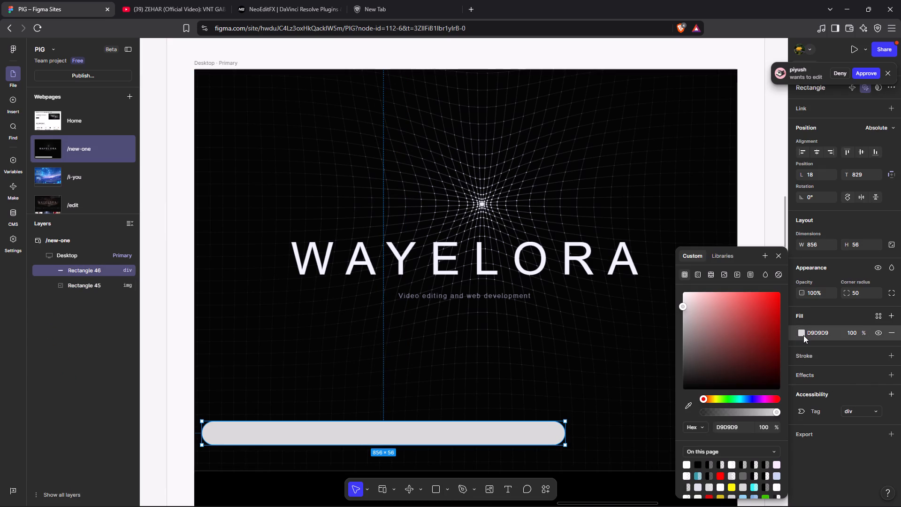
pyautogui.moveTo(681, 306); pyautogui.dragTo(679, 297)
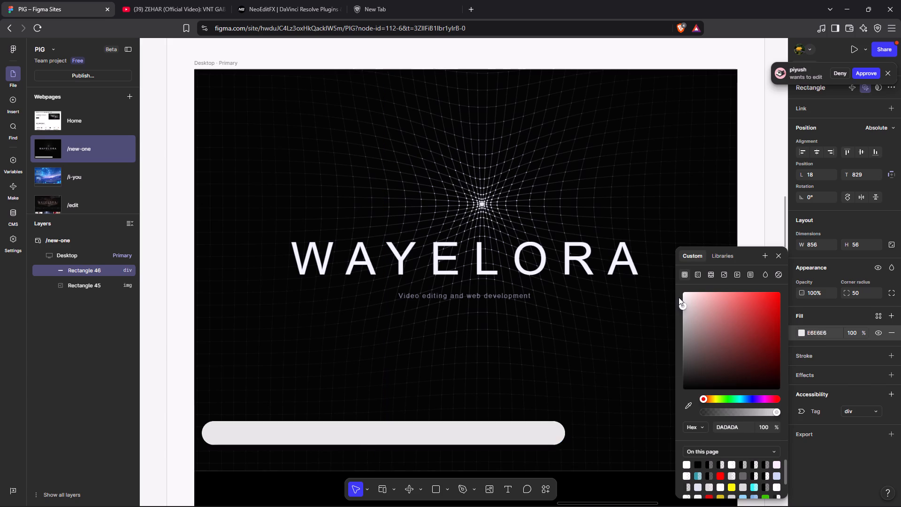
pyautogui.moveTo(679, 297); pyautogui.dragTo(670, 288)
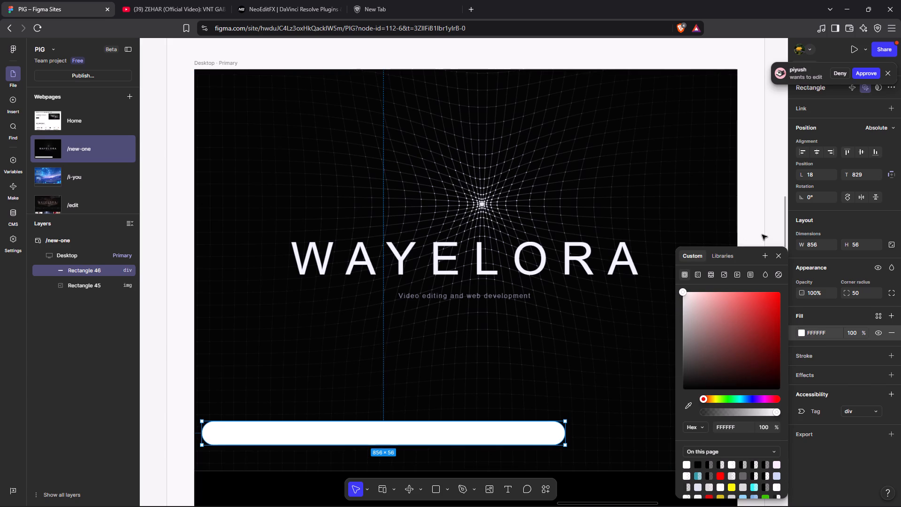
pyautogui.click(772, 235)
# Add a Glass effect to the white bar and set its refraction to 100.
pyautogui.click(502, 434)
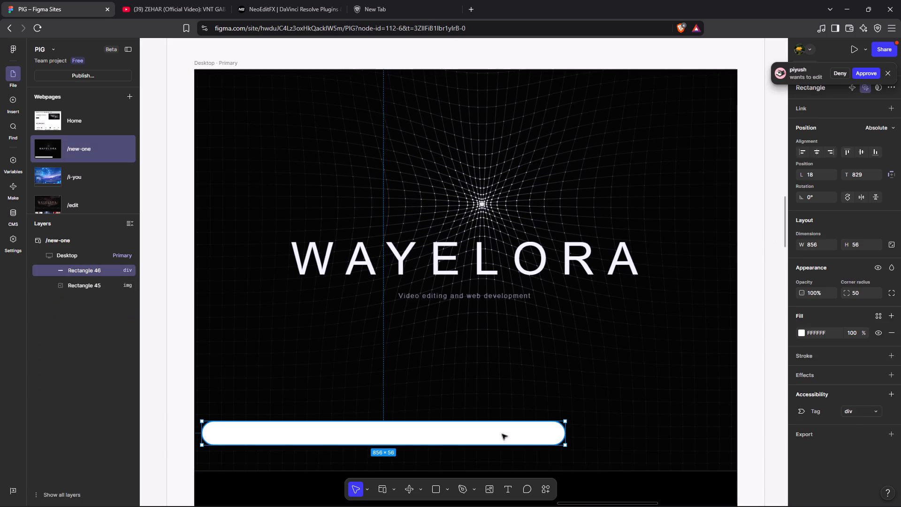
pyautogui.click(889, 378)
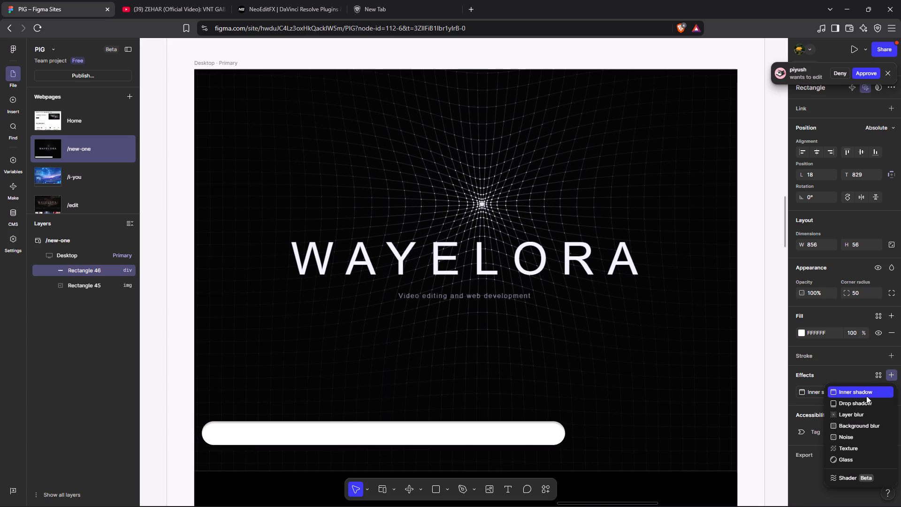
pyautogui.click(840, 459)
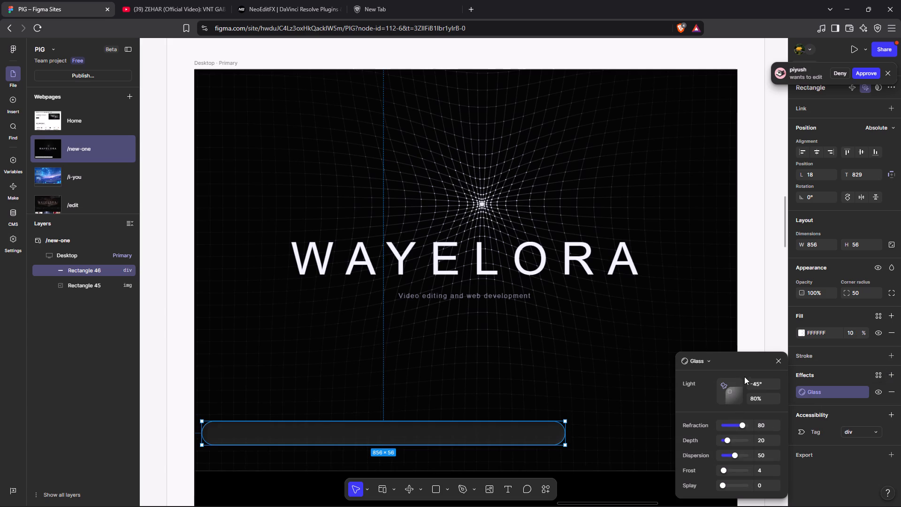
pyautogui.moveTo(743, 425); pyautogui.dragTo(741, 424)
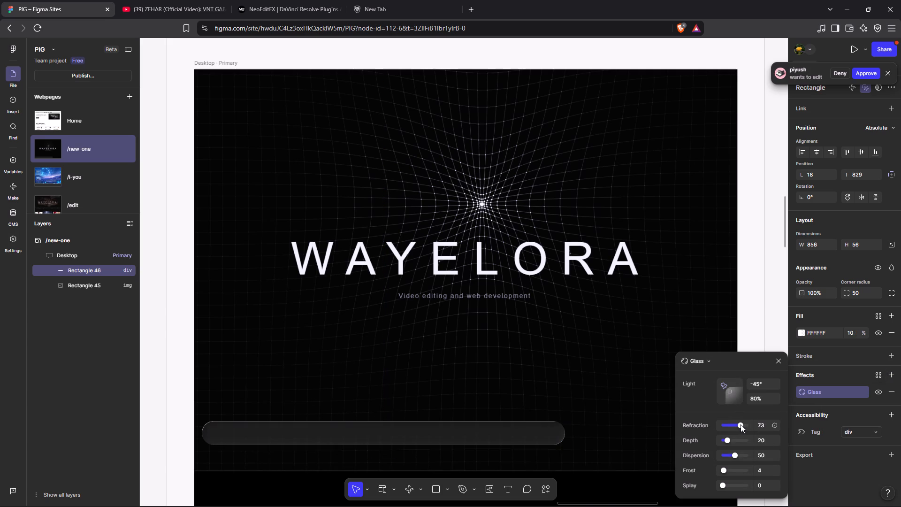
pyautogui.moveTo(741, 424); pyautogui.dragTo(752, 425)
# Turn the Glass effect's light so that it comes from the bar's lower right, and deselect the bar.
pyautogui.moveTo(724, 383); pyautogui.dragTo(745, 399)
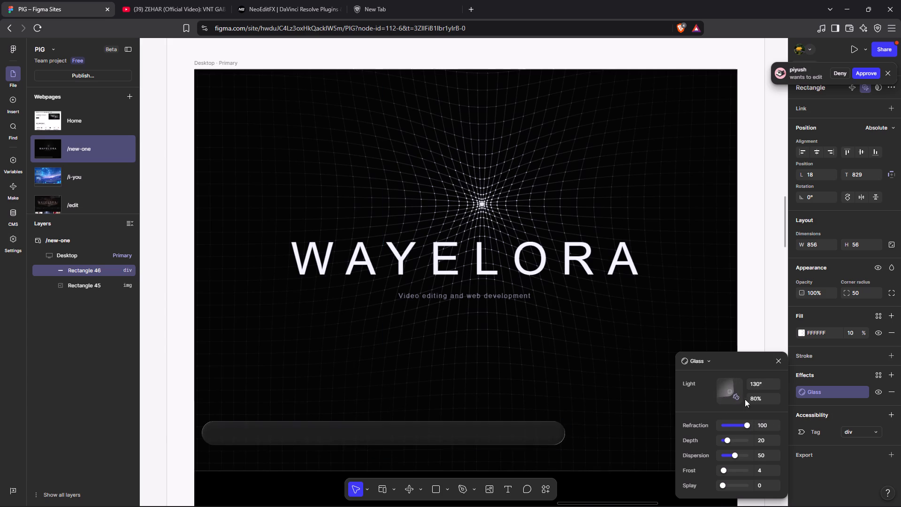
pyautogui.moveTo(745, 399); pyautogui.dragTo(742, 398)
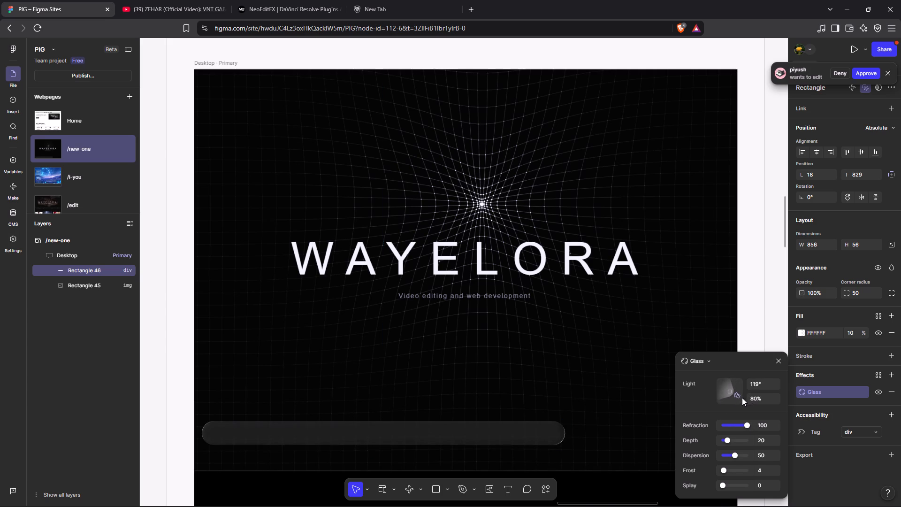
pyautogui.moveTo(742, 398); pyautogui.dragTo(733, 403)
pyautogui.click(780, 328)
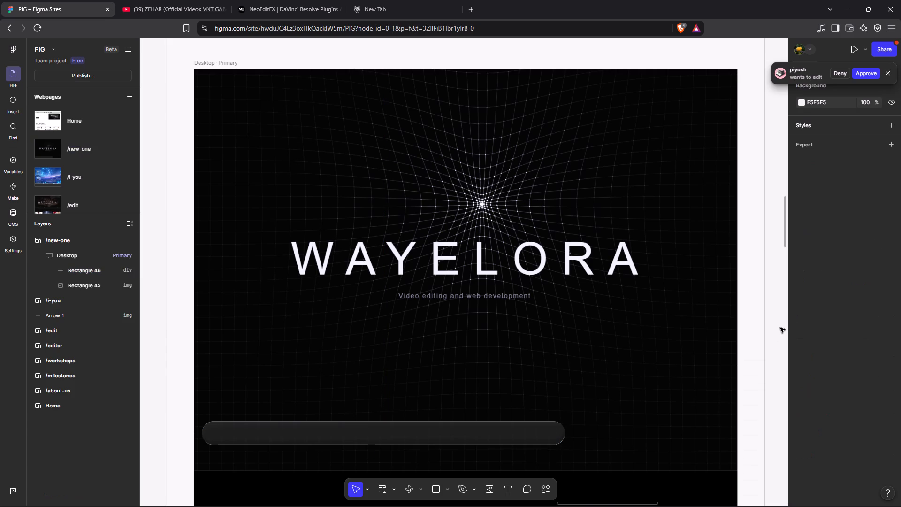
pyautogui.click(780, 328)
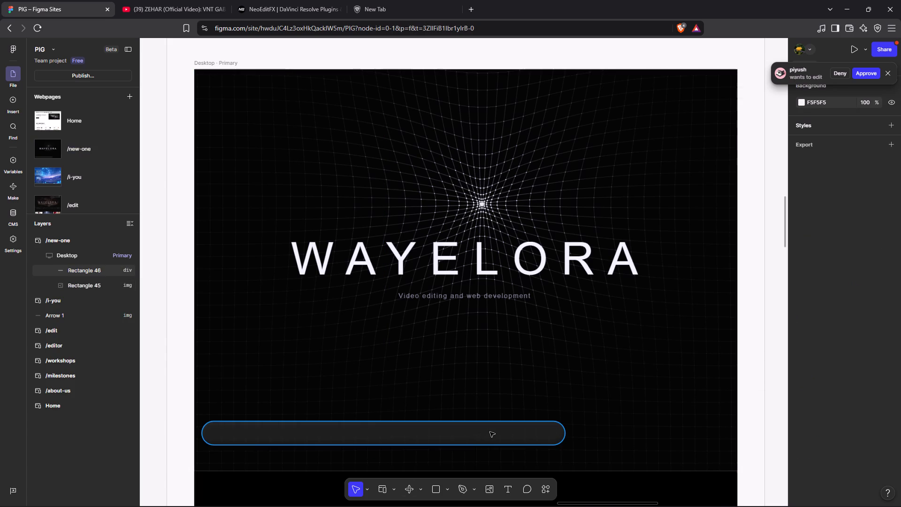
# Preview the /new-one webpage to examine how the glass bar renders over the hero, and return to the editor.
pyautogui.click(770, 338)
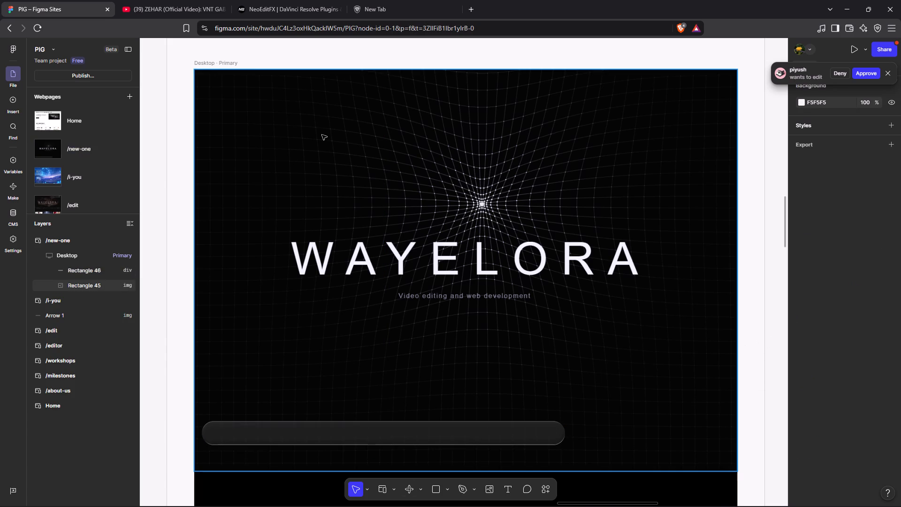
pyautogui.scroll(1, 199, 95)
pyautogui.click(172, 67)
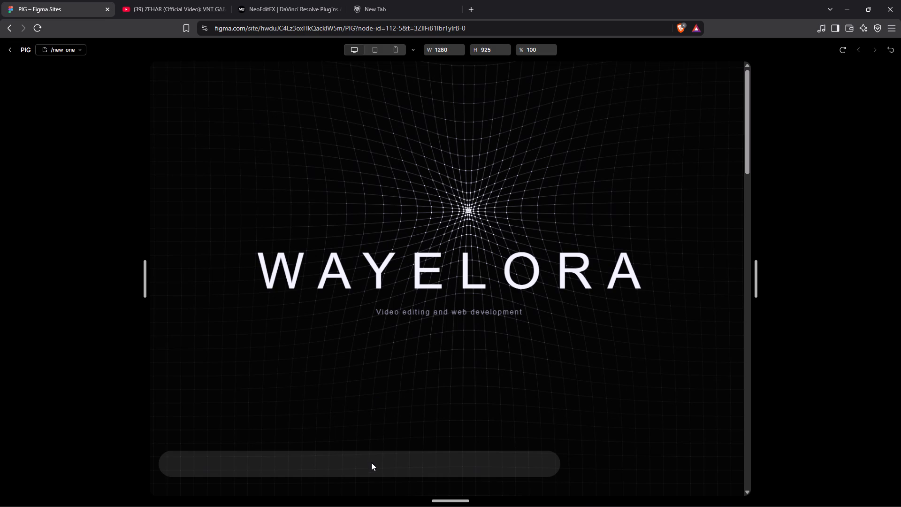
pyautogui.scroll(3, 371, 462)
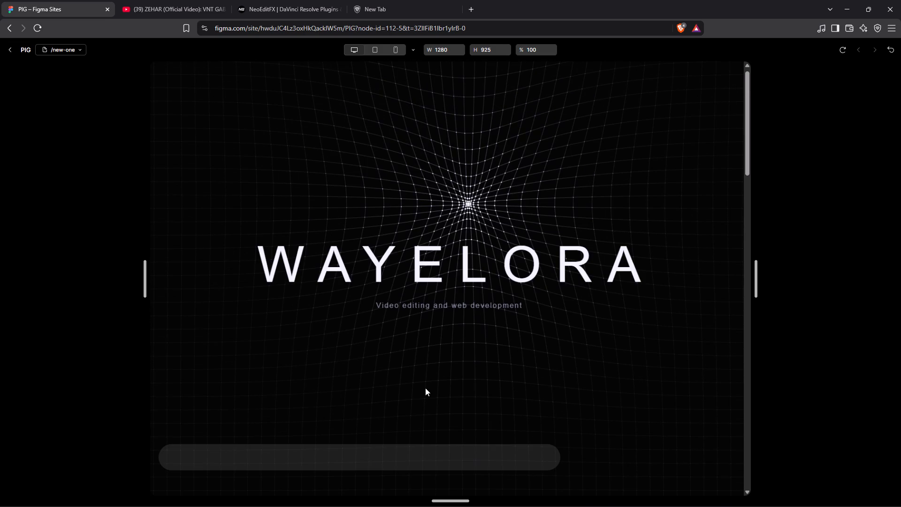
pyautogui.scroll(-6, 425, 388)
pyautogui.hscroll(1, 425, 388)
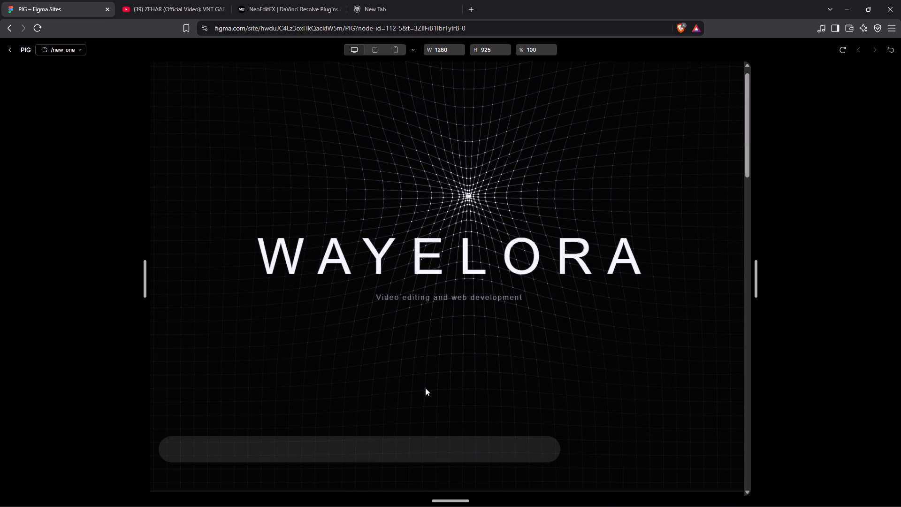
pyautogui.click(9, 55)
# Move the glass bar from the bottom of the hero section up to its upper left, at about L 27, T 30.
pyautogui.click(283, 479)
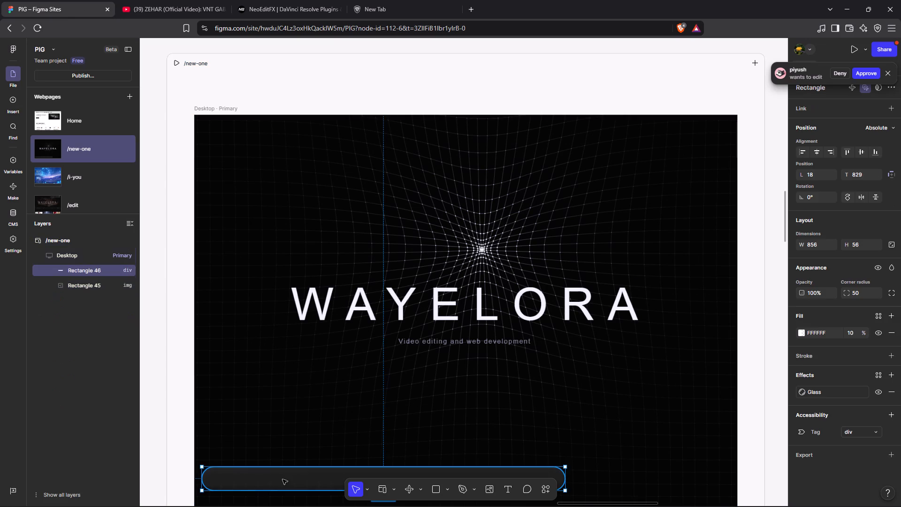
pyautogui.moveTo(283, 479); pyautogui.dragTo(284, 482)
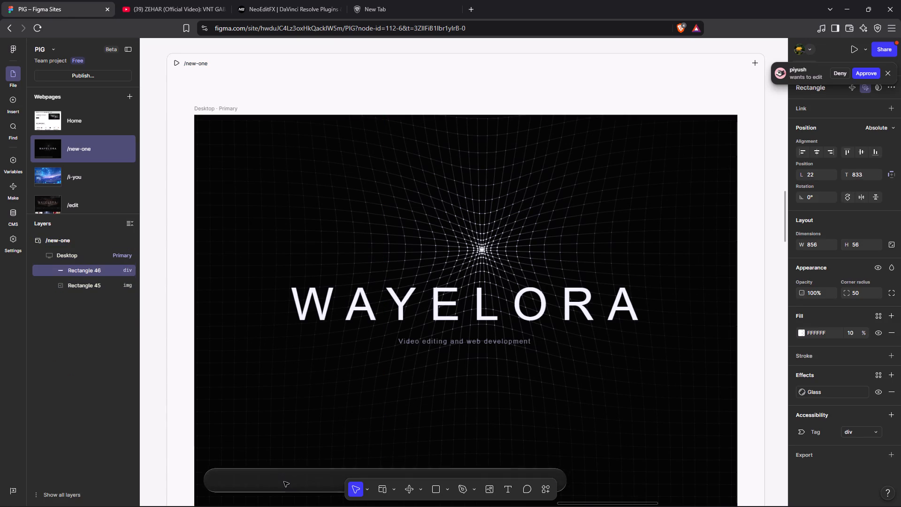
pyautogui.moveTo(284, 482); pyautogui.dragTo(284, 484)
pyautogui.moveTo(284, 484); pyautogui.dragTo(427, 163)
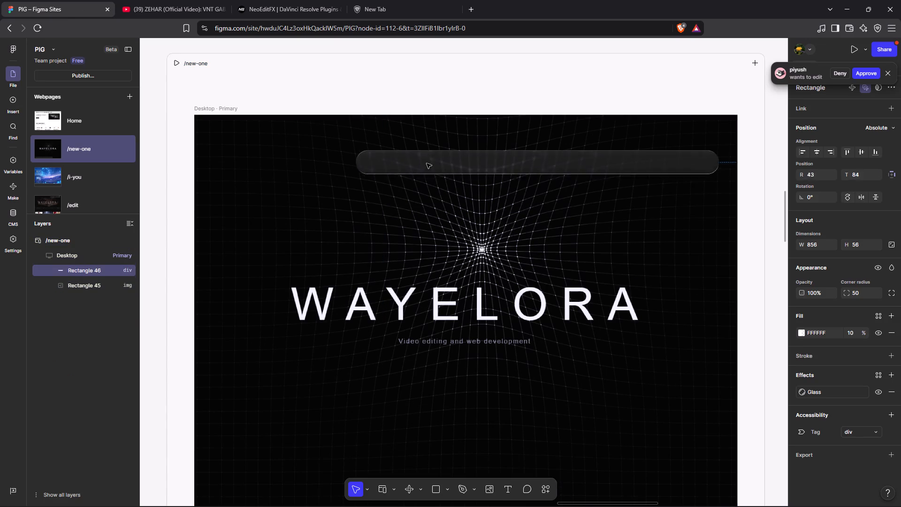
pyautogui.moveTo(427, 163); pyautogui.dragTo(392, 157)
pyautogui.moveTo(392, 157); pyautogui.dragTo(299, 141)
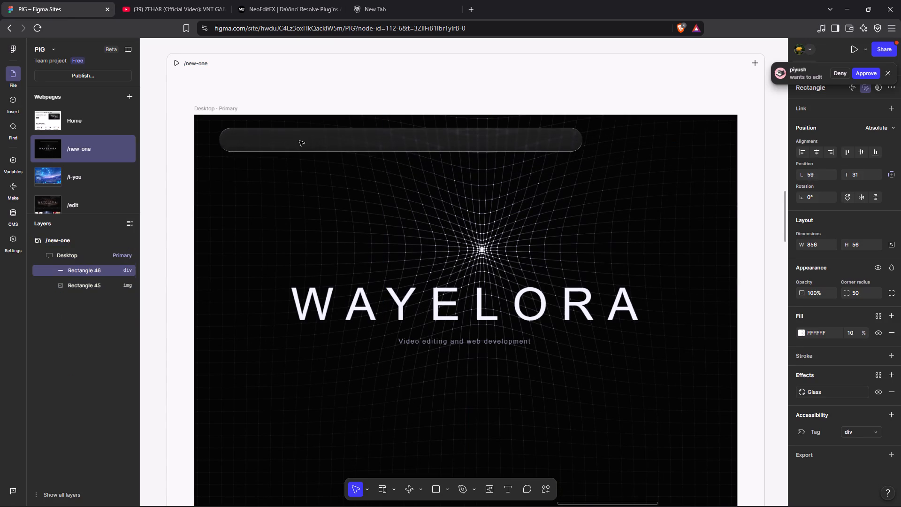
pyautogui.moveTo(299, 141); pyautogui.dragTo(287, 140)
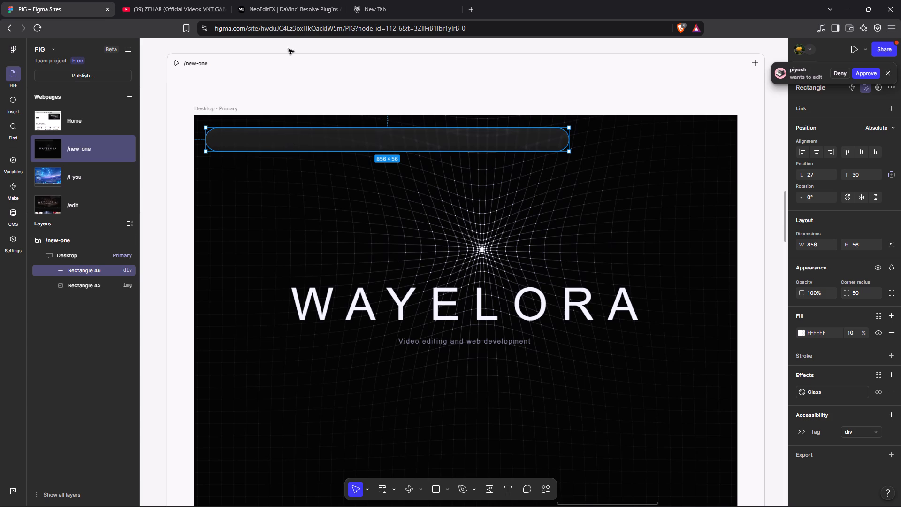
# Preview the /new-one webpage again to examine the bar and grid animation in the relocated layout, and return to the editor.
pyautogui.click(179, 67)
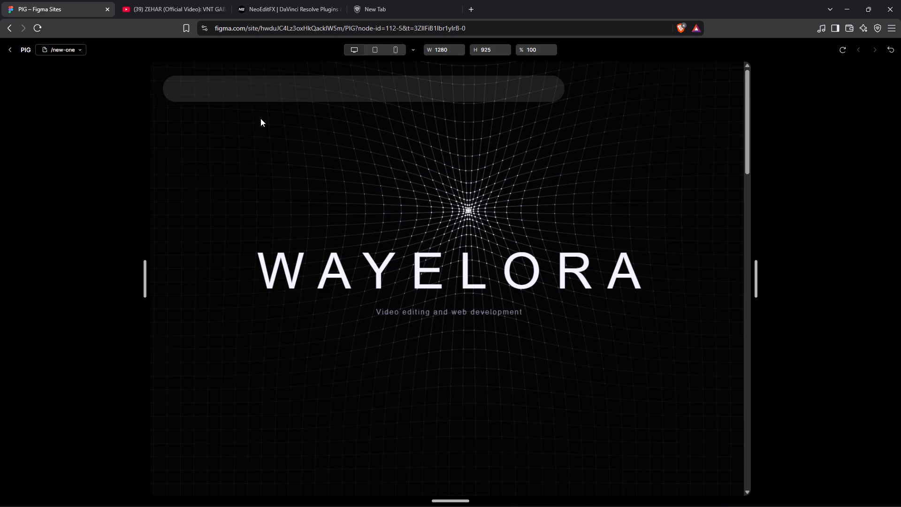
pyautogui.click(13, 51)
pyautogui.click(294, 150)
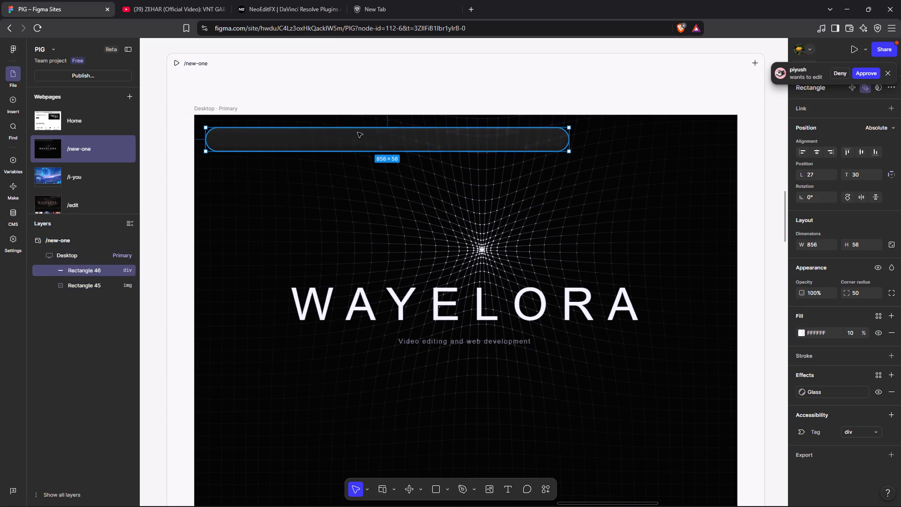
pyautogui.click(401, 138)
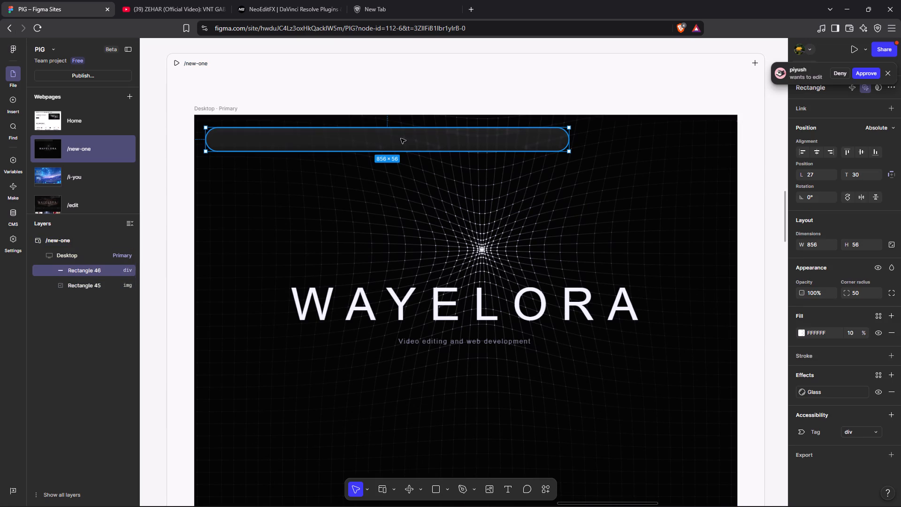
pyautogui.click(174, 66)
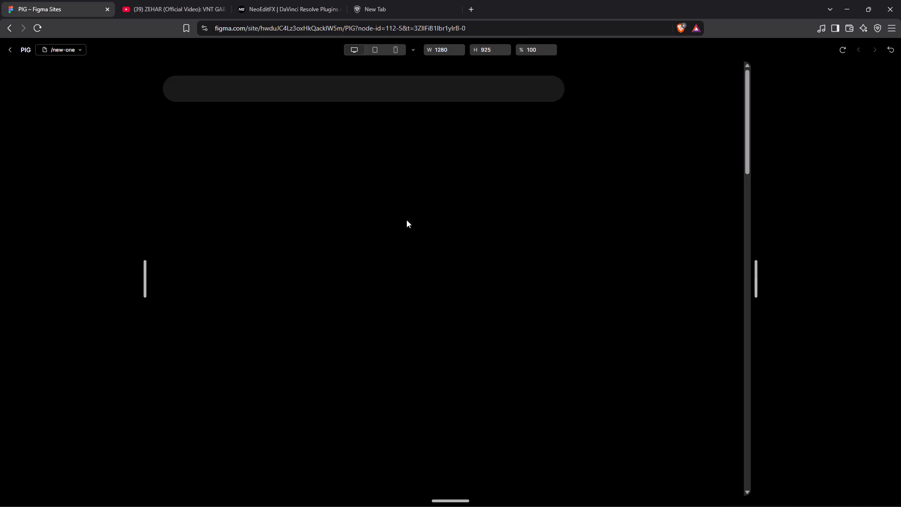
pyautogui.hscroll(1, 424, 253)
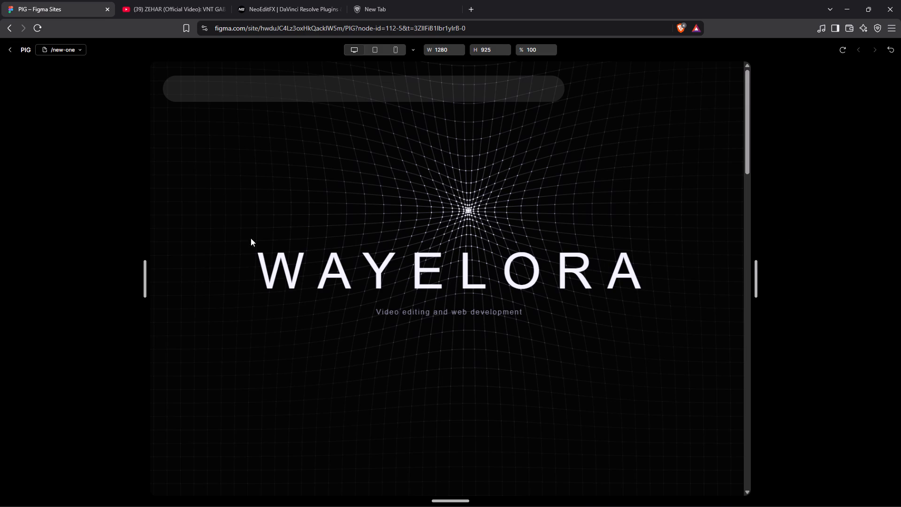
pyautogui.moveTo(246, 233); pyautogui.dragTo(529, 307)
pyautogui.moveTo(529, 307); pyautogui.dragTo(268, 269)
pyautogui.moveTo(241, 250); pyautogui.dragTo(537, 305)
pyautogui.moveTo(537, 305); pyautogui.dragTo(560, 309)
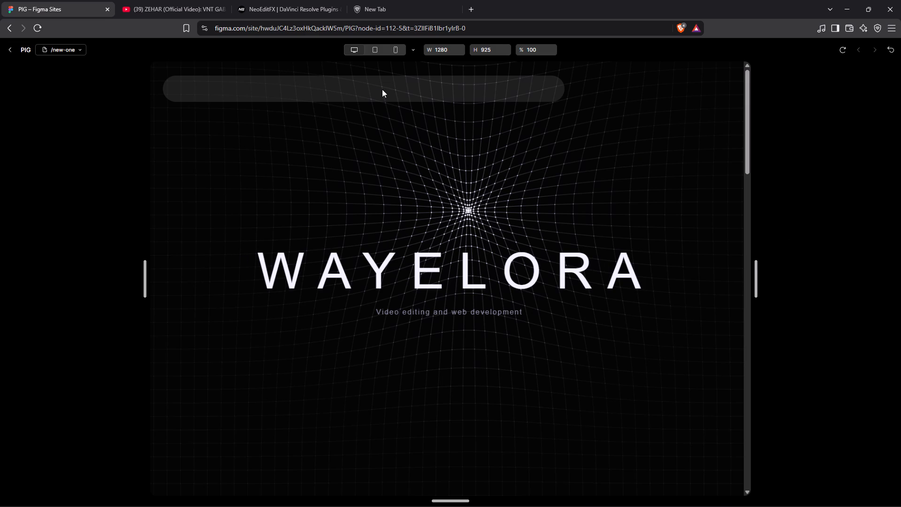
pyautogui.click(382, 88)
pyautogui.scroll(4, 382, 88)
pyautogui.click(8, 51)
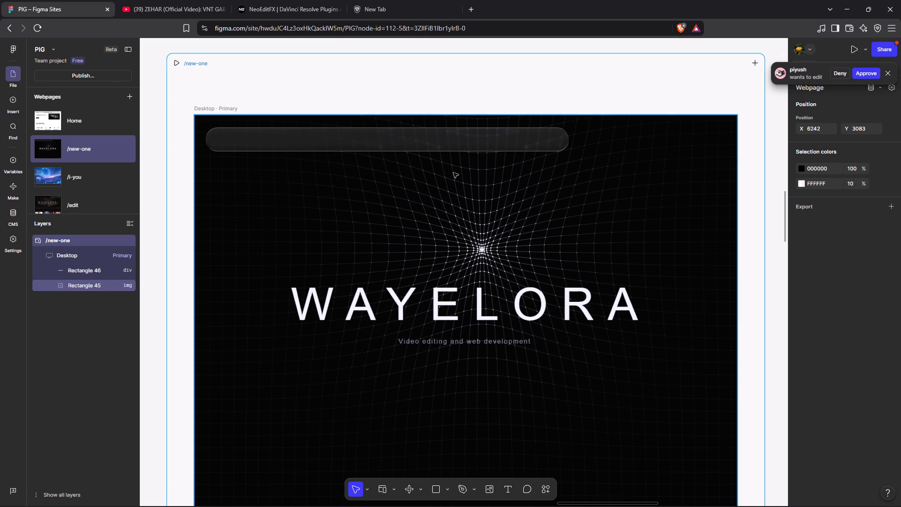
# Move the glass bar sideways so it is horizontally centred above the WAYELORA title, and deselect it.
pyautogui.moveTo(418, 146); pyautogui.dragTo(408, 147)
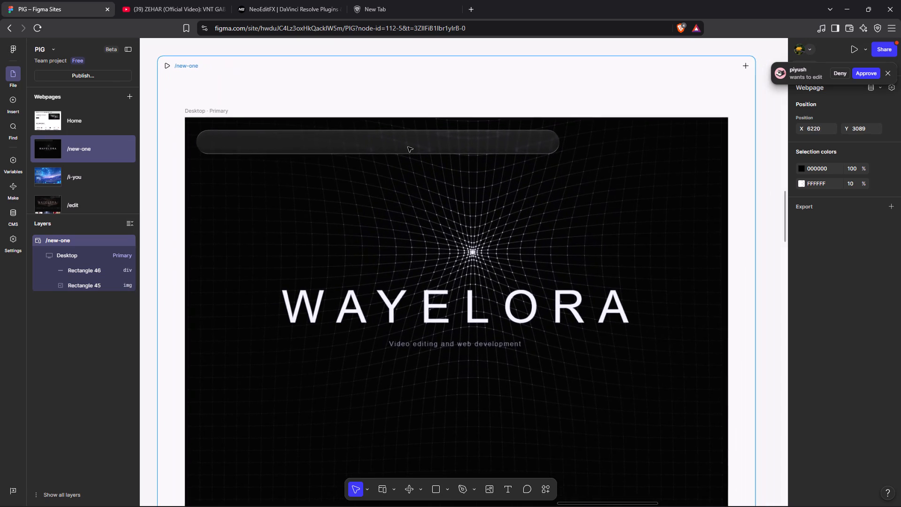
pyautogui.moveTo(408, 147); pyautogui.dragTo(410, 148)
pyautogui.click(405, 147)
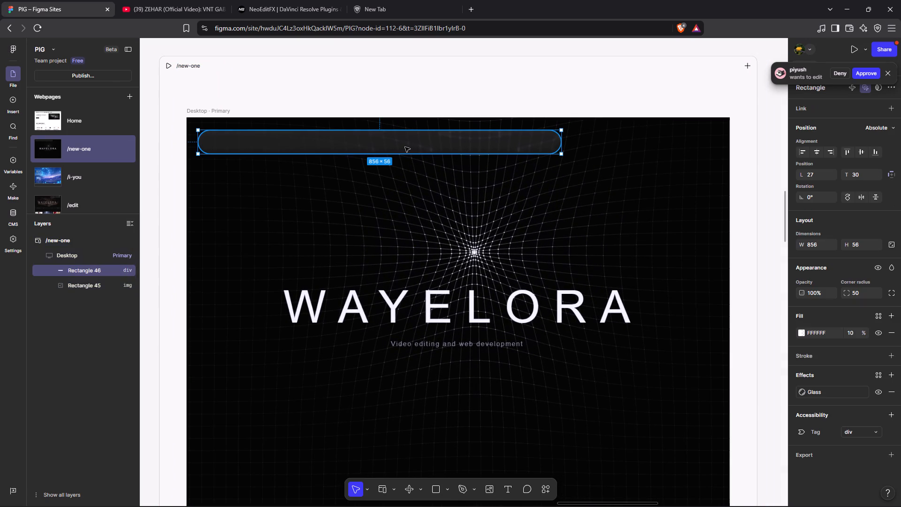
pyautogui.moveTo(388, 143); pyautogui.dragTo(475, 142)
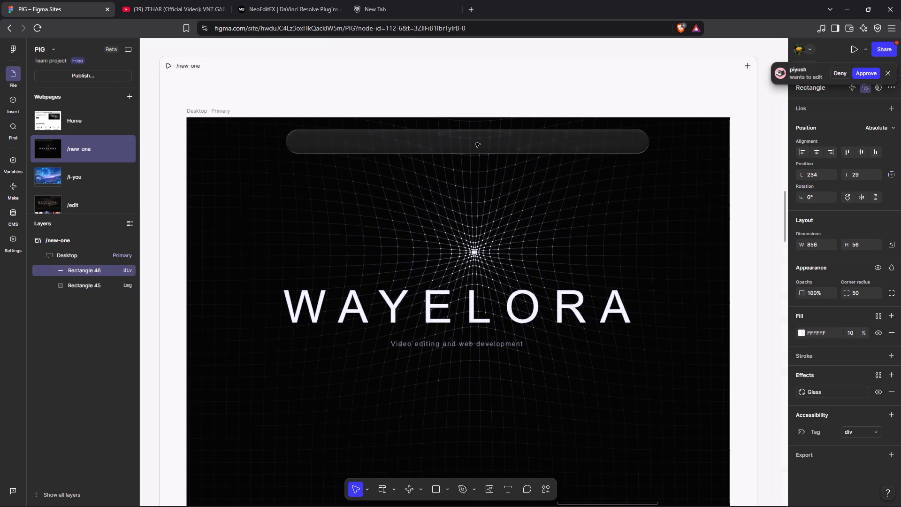
pyautogui.moveTo(475, 142); pyautogui.dragTo(467, 142)
pyautogui.click(442, 88)
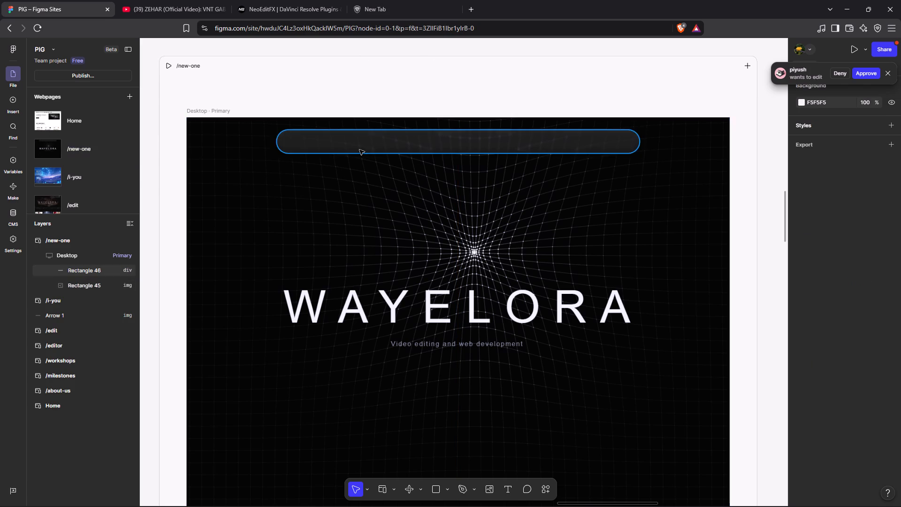
# Add a text inside the left half of the glass bar reading HOME PRICING CONTACT ABOUT.
pyautogui.click(508, 492)
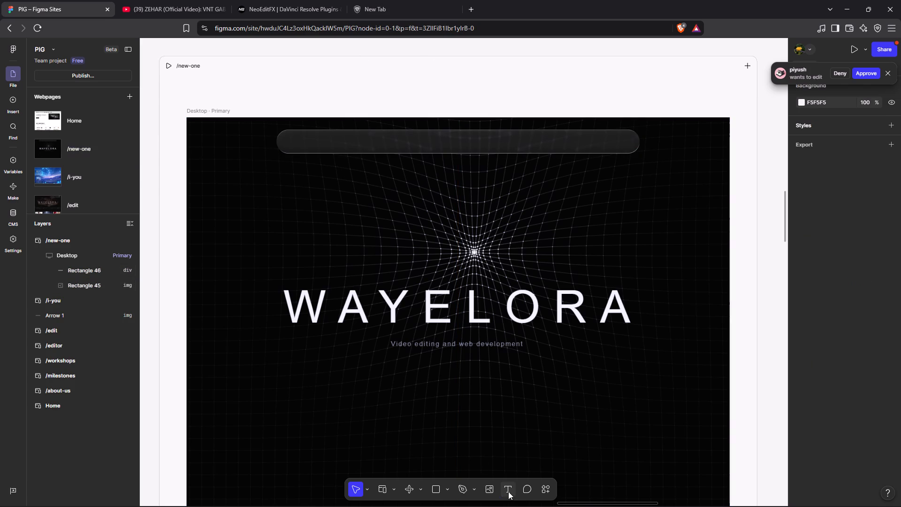
pyautogui.click(346, 140)
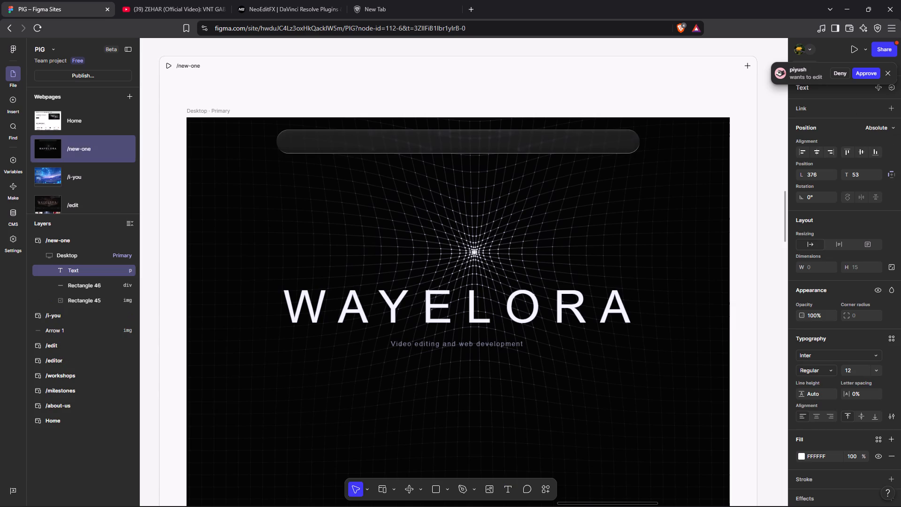
pyautogui.write('HOME')
pyautogui.press('space')
pyautogui.press('space')
pyautogui.press('BackSpace')
pyautogui.write('PRICE')
pyautogui.press('BackSpace')
pyautogui.write('ING')
pyautogui.press('space')
pyautogui.write('CONTACT')
pyautogui.press('space')
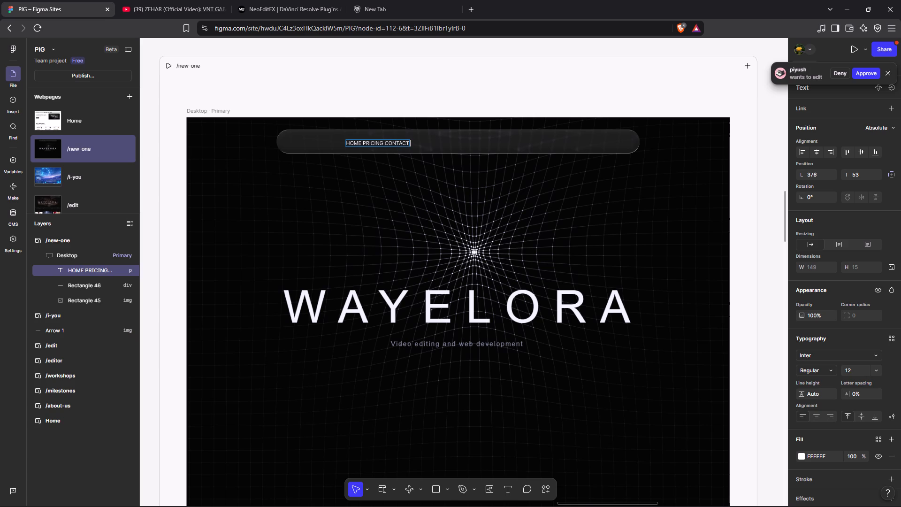
pyautogui.write('ABO')
pyautogui.write('UT')
pyautogui.press('BackSpace')
pyautogui.press('BackSpace')
pyautogui.press('BackSpace')
pyautogui.press('BackSpace')
pyautogui.write('BOUT')
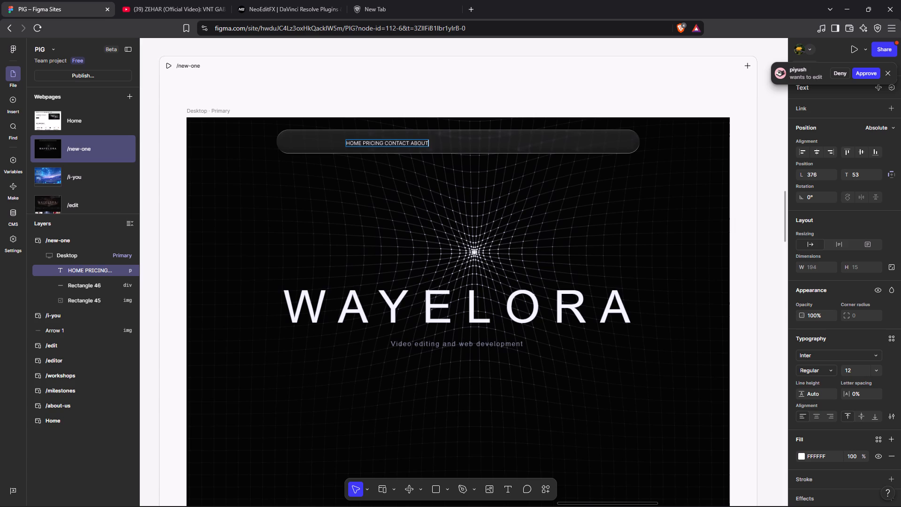
pyautogui.press('space')
# Append ORDER and DEMO to the end of the HOME PRICING CONTACT ABOUT menu text, fixing ORDER's spelling, and finish the text edit.
pyautogui.write('OORDER')
pyautogui.press('space')
pyautogui.press('Left')
pyautogui.press('Left')
pyautogui.press('Left')
pyautogui.press('Left')
pyautogui.press('Left')
pyautogui.press('Left')
pyautogui.press('BackSpace')
pyautogui.press('Right')
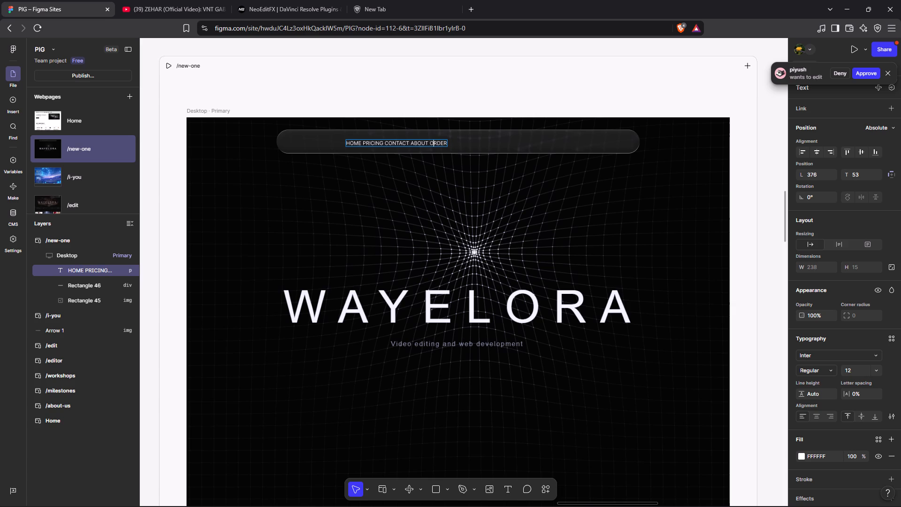
pyautogui.press('Insert')
pyautogui.press('Right')
pyautogui.press('Right')
pyautogui.press('Right')
pyautogui.press('Right')
pyautogui.press('Right')
pyautogui.press('Left')
pyautogui.press('space')
pyautogui.write('DEMO')
pyautogui.click(760, 298)
# Set the menu text's font to Instrument Sans, weight Medium, size 16.
pyautogui.click(879, 355)
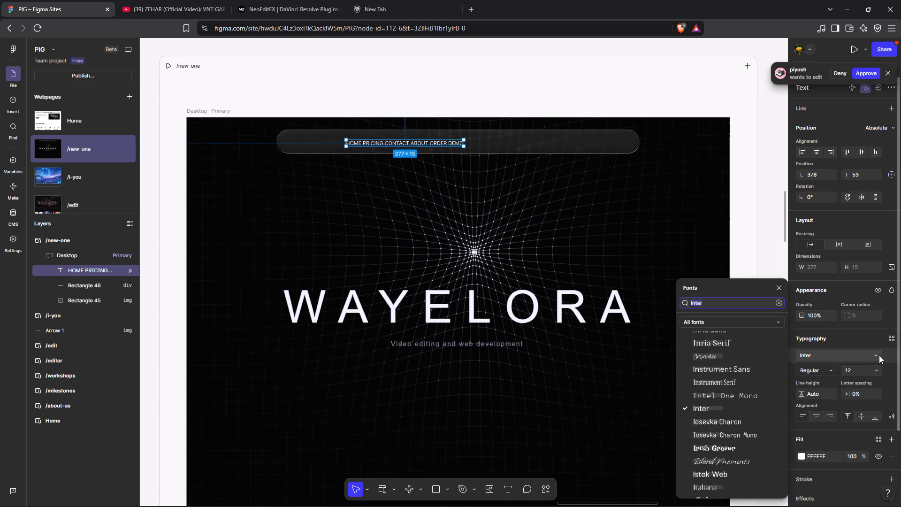
pyautogui.click(728, 371)
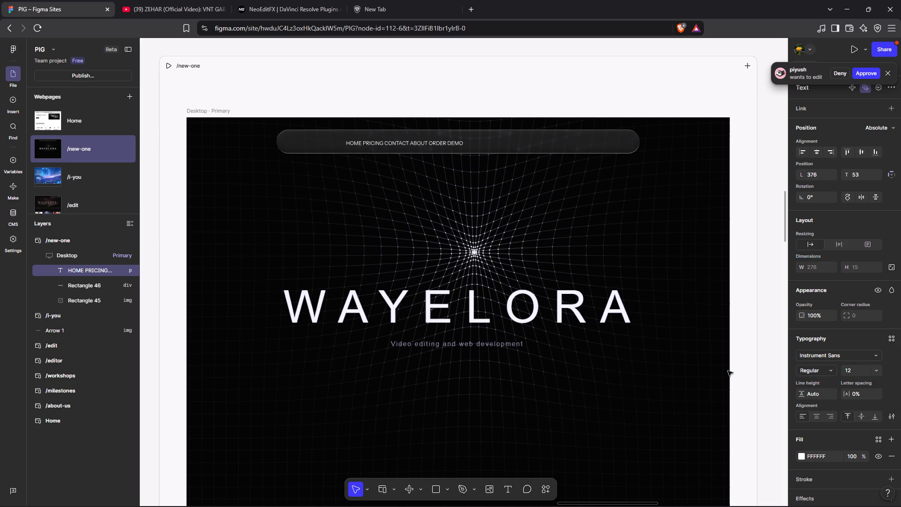
pyautogui.click(831, 370)
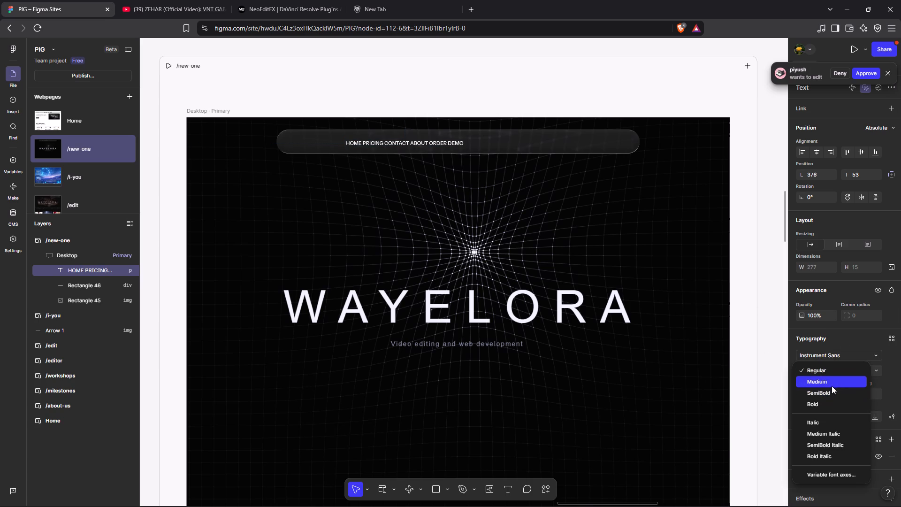
pyautogui.click(832, 384)
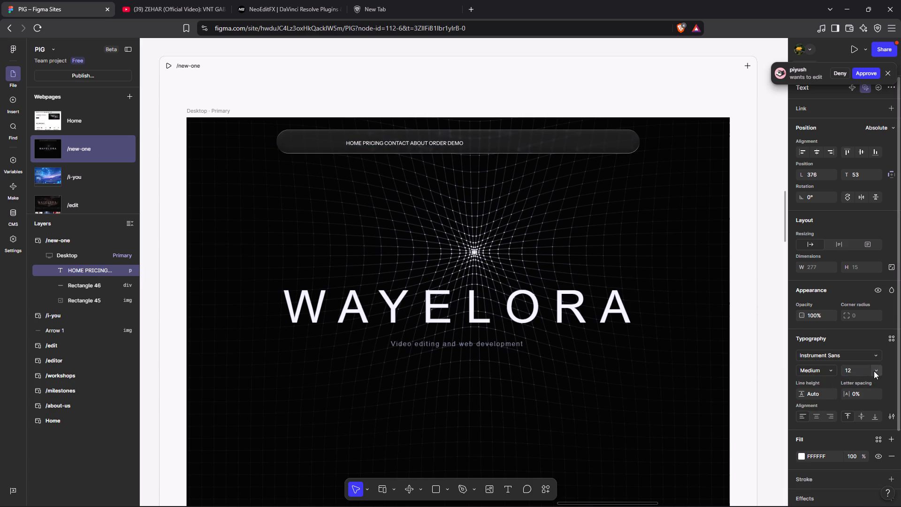
pyautogui.click(874, 371)
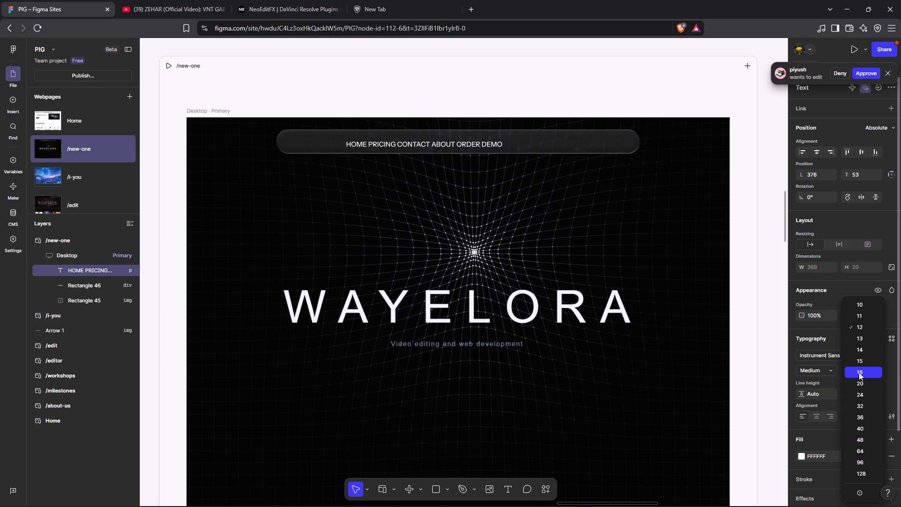
pyautogui.click(859, 372)
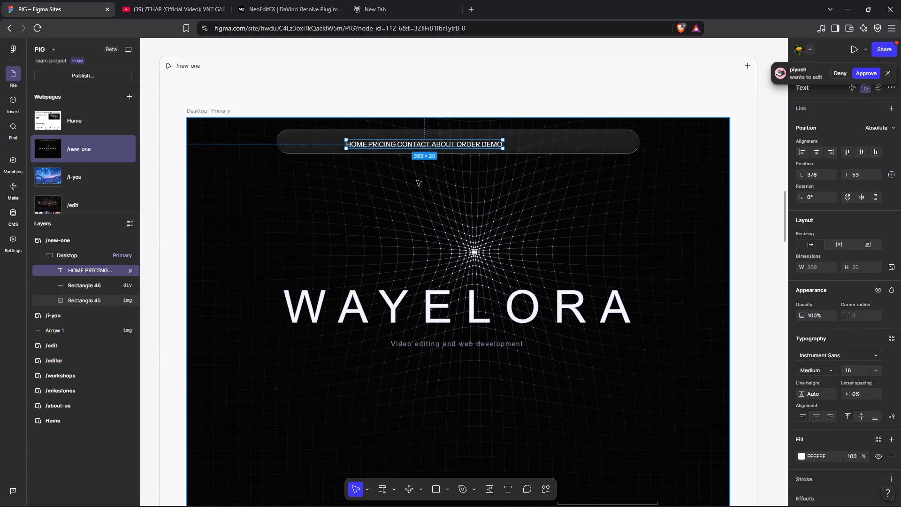
# Move the menu text closer to the centre of the glass bar, at about L 421, T 47.
pyautogui.moveTo(435, 144); pyautogui.dragTo(454, 141)
pyautogui.click(454, 141)
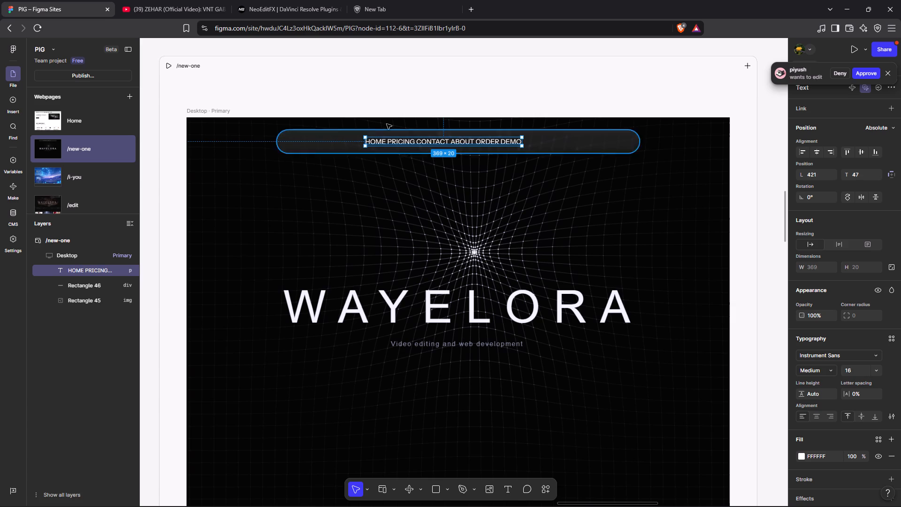
# Delete the word ABOUT and its extra space from the menu text.
pyautogui.doubleClick(472, 143)
pyautogui.click(472, 143)
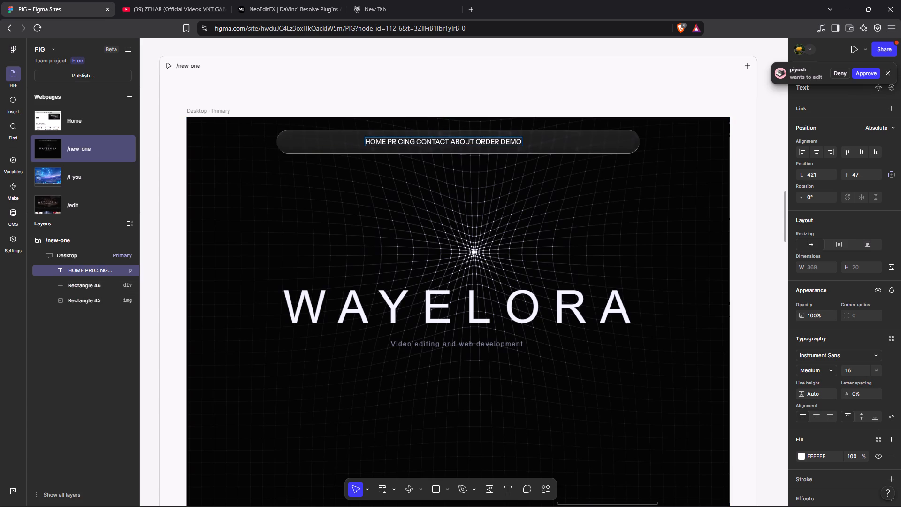
pyautogui.click(475, 143)
pyautogui.hotkey('ctrl', 'BackSpace')
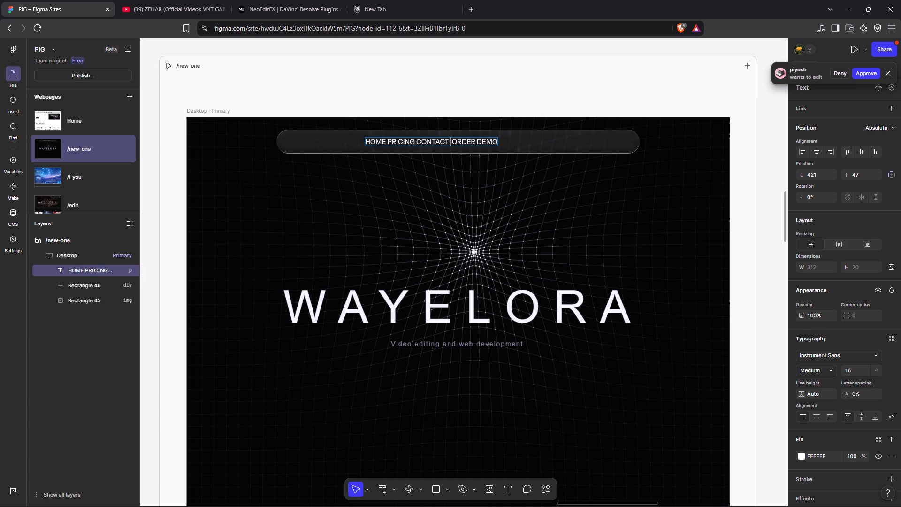
pyautogui.press('BackSpace')
# Delete DEMO from the end of the menu text and finish the text edit.
pyautogui.press('Right')
pyautogui.press('Right')
pyautogui.press('Right')
pyautogui.press('Right')
pyautogui.press('Right')
pyautogui.press('Right')
pyautogui.press('Right')
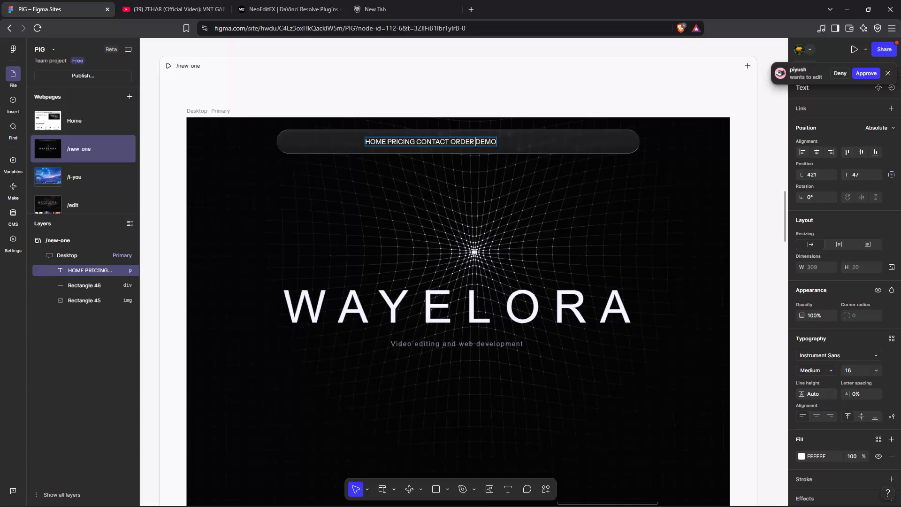
pyautogui.press('Right')
pyautogui.press('Right')
pyautogui.press('Right')
pyautogui.press('Right')
pyautogui.press('Right')
pyautogui.press('Right')
pyautogui.press('Right')
pyautogui.press('Right')
pyautogui.press('Right')
pyautogui.press('Right')
pyautogui.press('Right')
pyautogui.press('Right')
pyautogui.press('Right')
pyautogui.press('Right')
pyautogui.press('Right')
pyautogui.press('Right')
pyautogui.press('Right')
pyautogui.press('Left')
pyautogui.press('Left')
pyautogui.press('Left')
pyautogui.press('Left')
pyautogui.press('Left')
pyautogui.press('Left')
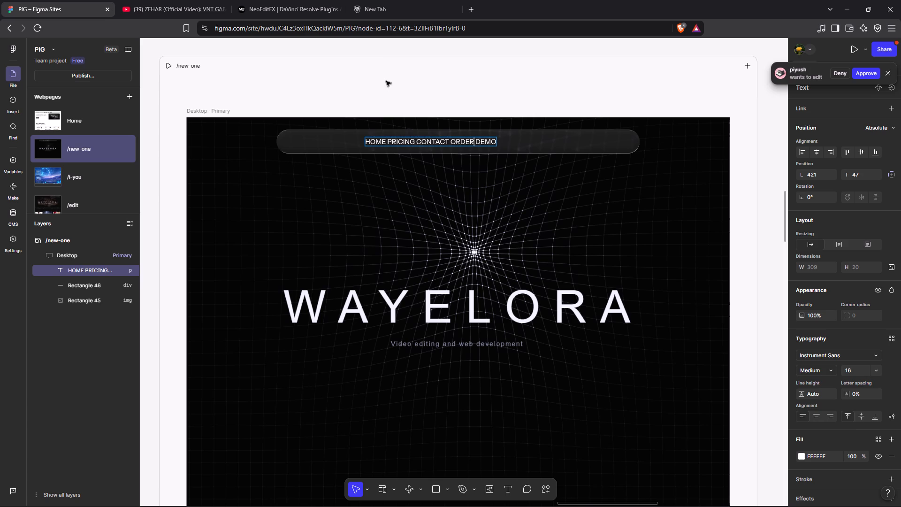
pyautogui.click(472, 141)
pyautogui.press('Right')
pyautogui.press('Right')
pyautogui.press('Right')
pyautogui.press('Right')
pyautogui.press('Right')
pyautogui.press('Right')
pyautogui.press('Right')
pyautogui.press('Right')
pyautogui.press('Right')
pyautogui.press('Right')
pyautogui.hotkey('ctrl', 'BackSpace')
pyautogui.click(763, 346)
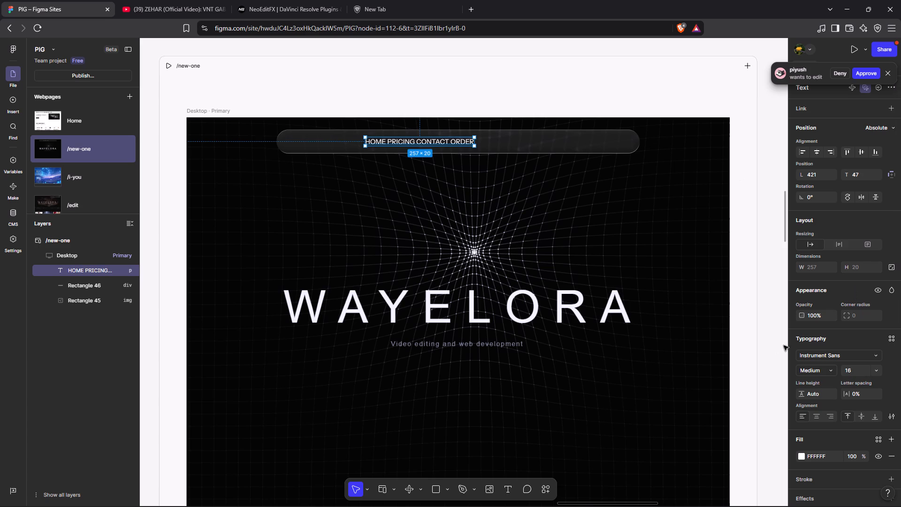
# Set the menu text's letter spacing to 28%.
pyautogui.moveTo(848, 395); pyautogui.dragTo(503, 271)
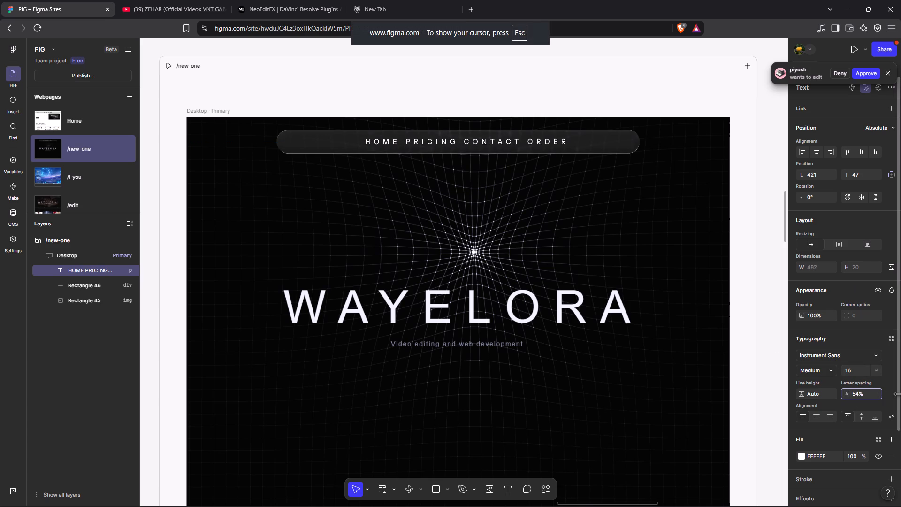
pyautogui.moveTo(503, 271); pyautogui.dragTo(490, 269)
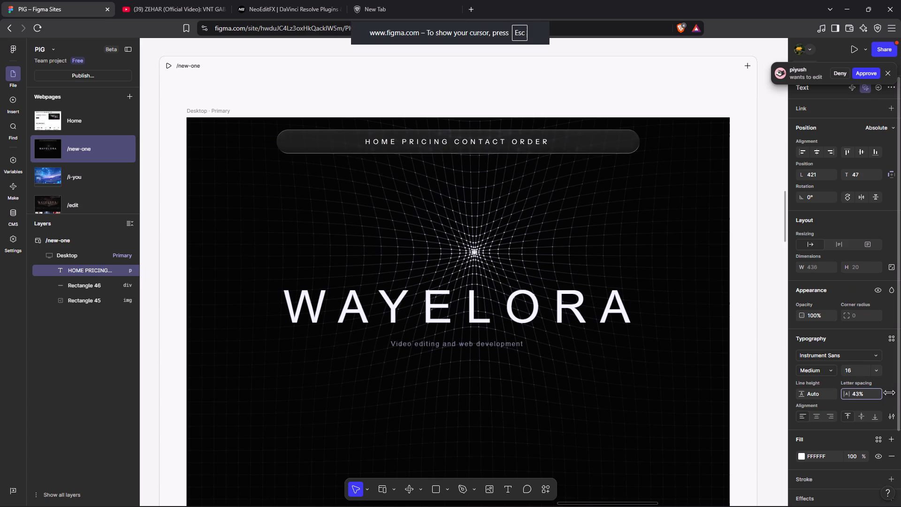
pyautogui.moveTo(490, 269); pyautogui.dragTo(477, 269)
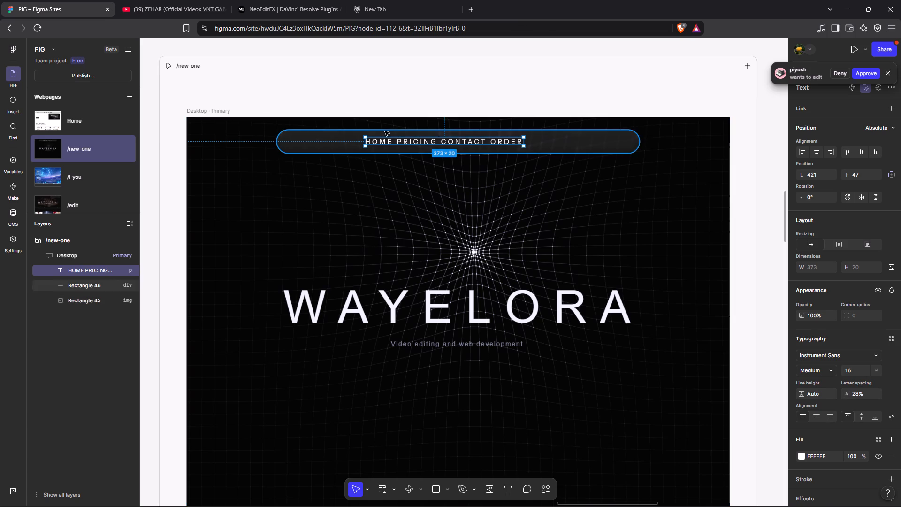
# Widen the gaps between the menu labels with five extra spaces after HOME, five after PRICING and eight after CONTACT.
pyautogui.tripleClick(396, 141)
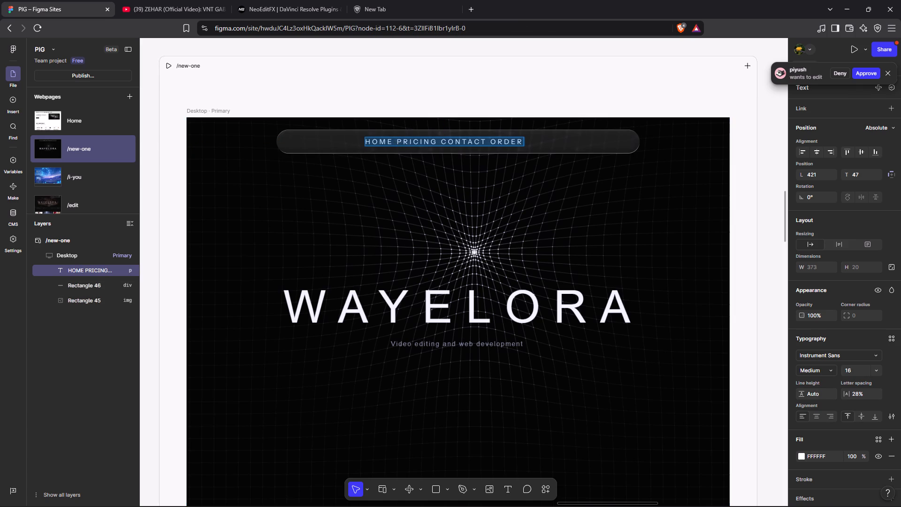
pyautogui.click(396, 141)
pyautogui.press('space')
pyautogui.press('space')
pyautogui.press('space')
pyautogui.press('space')
pyautogui.press('space')
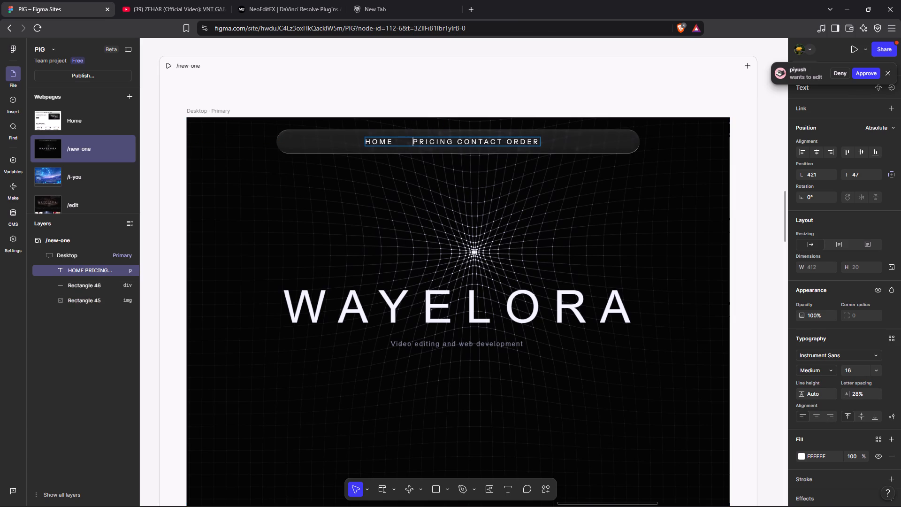
pyautogui.click(455, 139)
pyautogui.press('space')
pyautogui.press('space')
pyautogui.press('space')
pyautogui.press('space')
pyautogui.press('space')
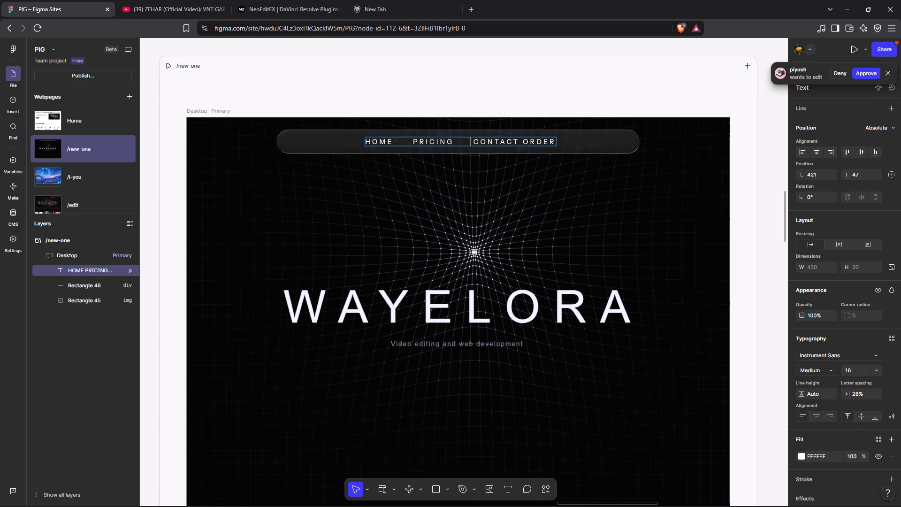
pyautogui.click(521, 142)
pyautogui.press('space')
pyautogui.press('space')
pyautogui.press('space')
pyautogui.press('space')
pyautogui.press('space')
pyautogui.press('space')
pyautogui.press('space')
pyautogui.press('space')
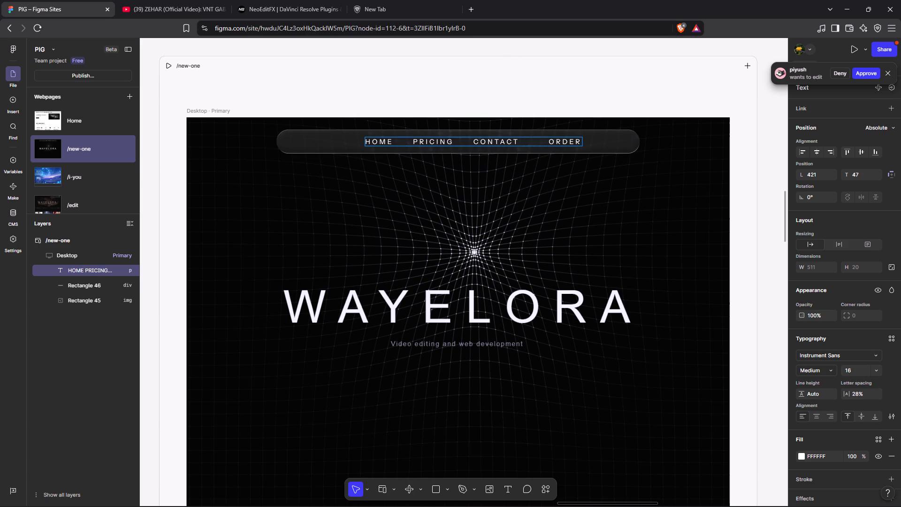
# Move the menu text horizontally so it sits centred inside the rounded navigation bar.
pyautogui.click(491, 75)
pyautogui.moveTo(470, 140); pyautogui.dragTo(458, 141)
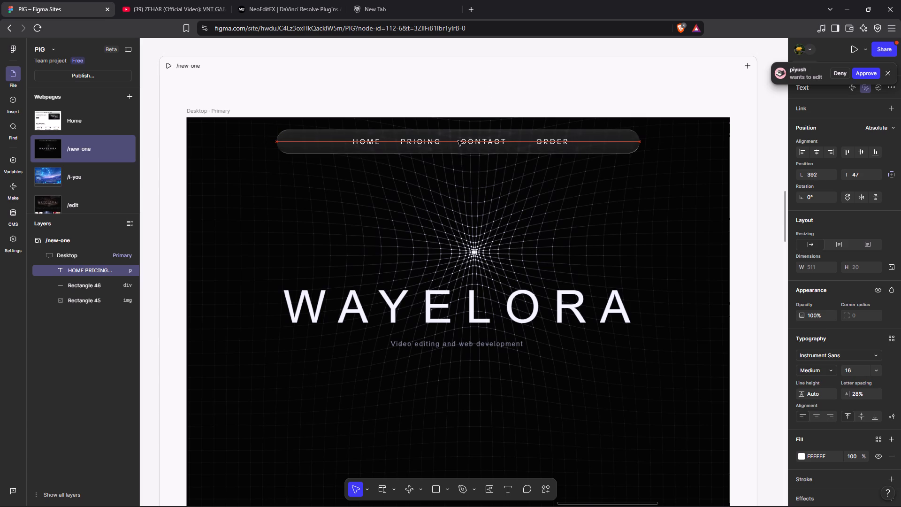
pyautogui.moveTo(458, 141); pyautogui.dragTo(456, 141)
pyautogui.click(481, 89)
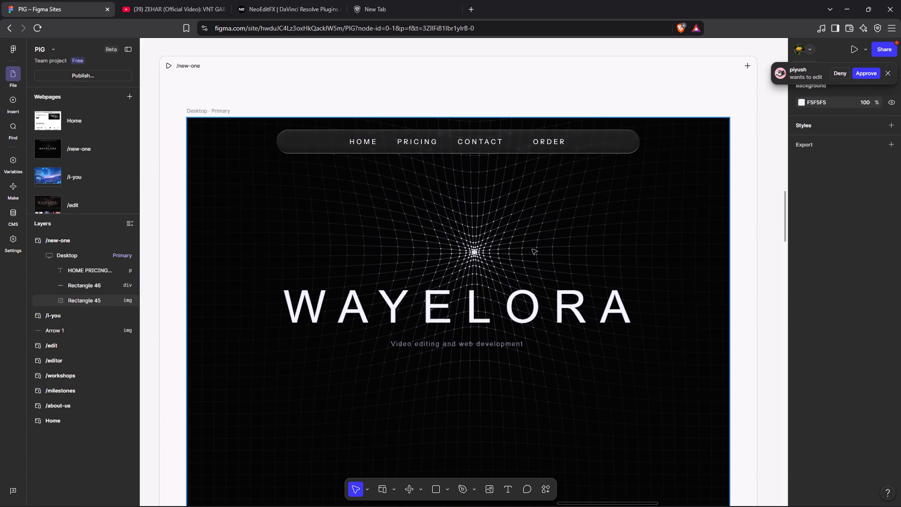
# Narrow the rounded navigation bar from both ends to about 611 px wide so it fits closely around the menu labels.
pyautogui.hscroll(1, 531, 248)
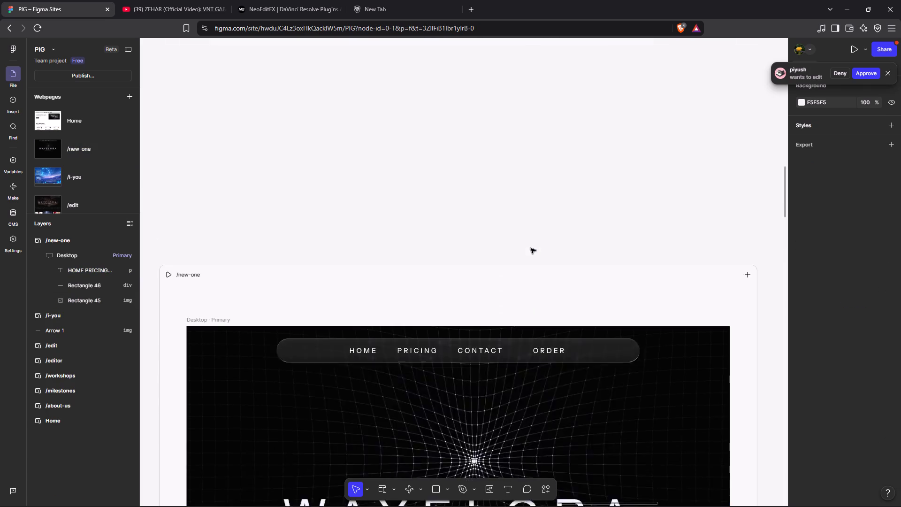
pyautogui.scroll(-1, 531, 248)
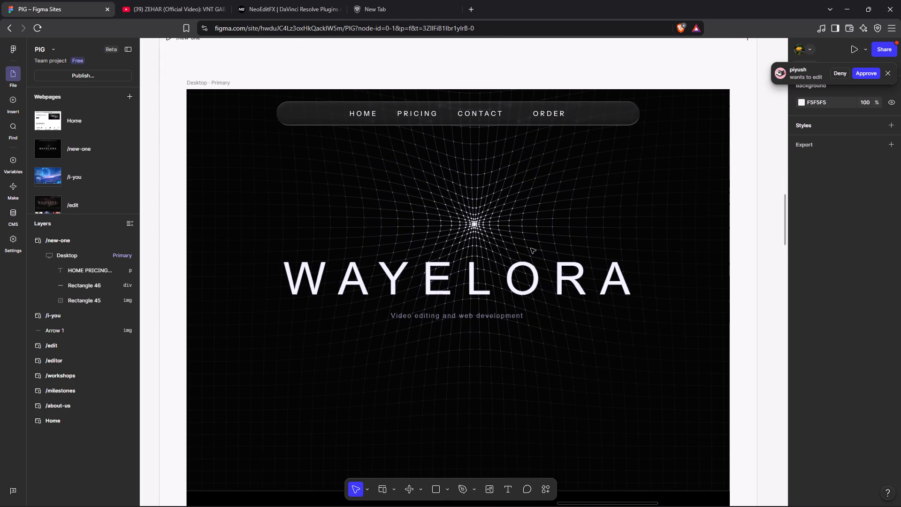
pyautogui.click(312, 114)
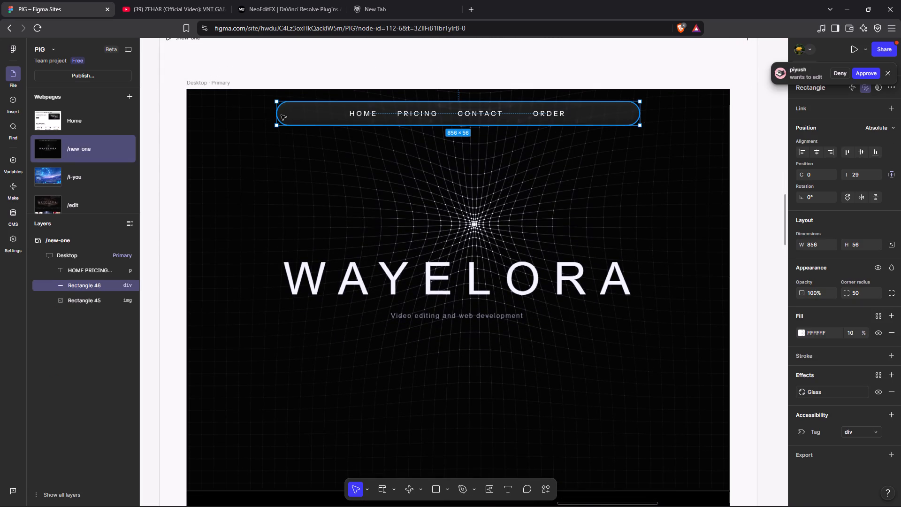
pyautogui.moveTo(276, 115); pyautogui.dragTo(326, 115)
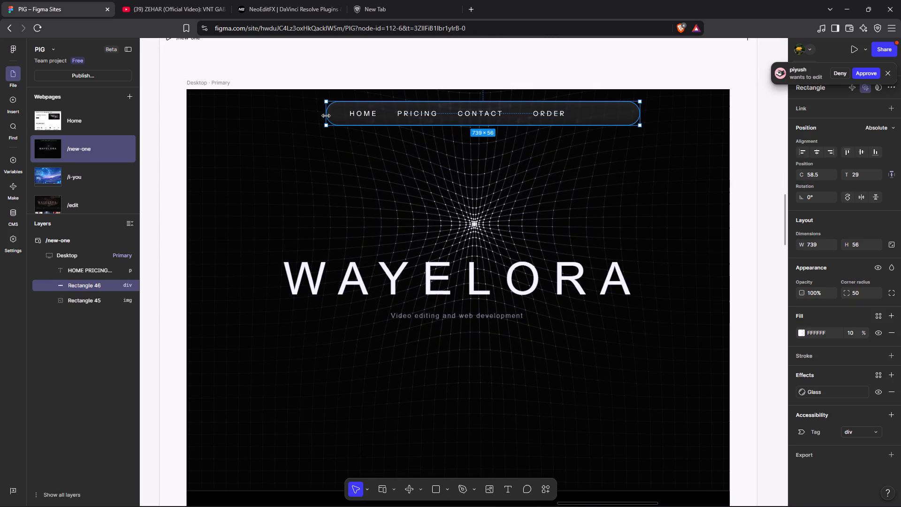
pyautogui.moveTo(326, 115); pyautogui.dragTo(328, 115)
pyautogui.moveTo(639, 115); pyautogui.dragTo(614, 120)
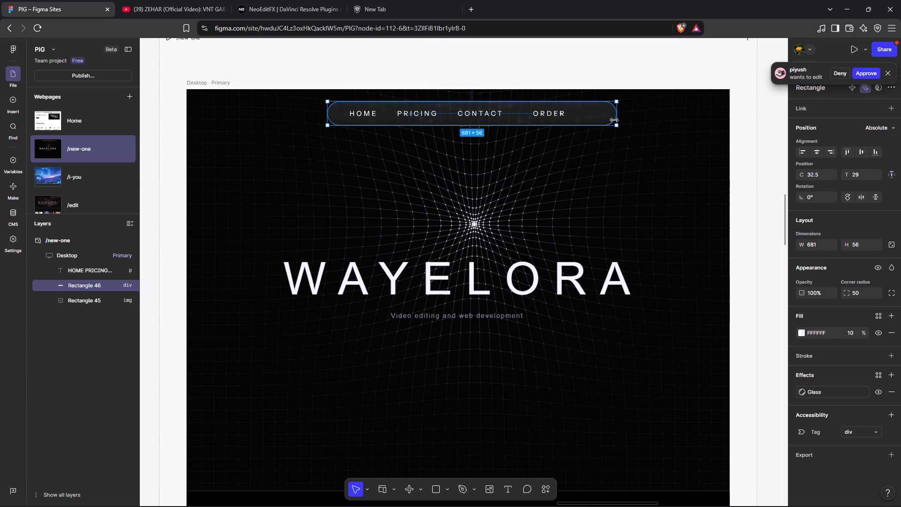
pyautogui.moveTo(614, 120); pyautogui.dragTo(594, 118)
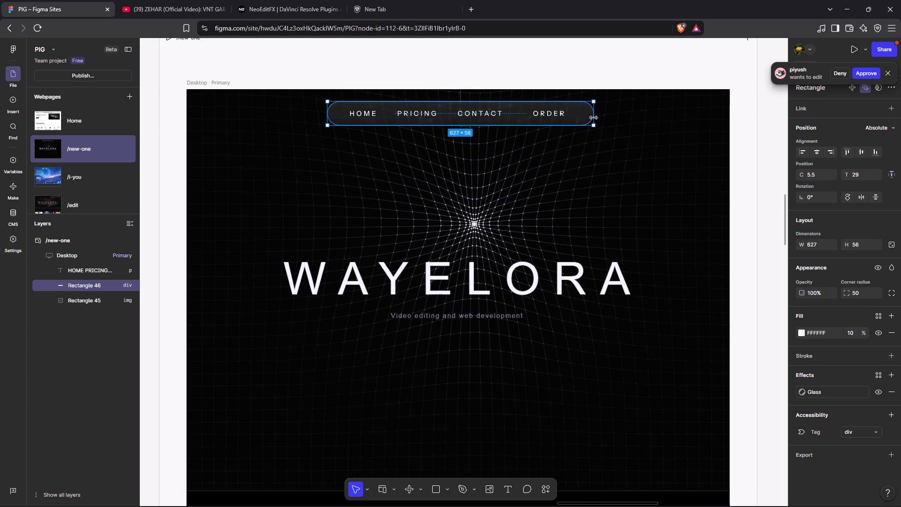
pyautogui.moveTo(594, 118); pyautogui.dragTo(587, 118)
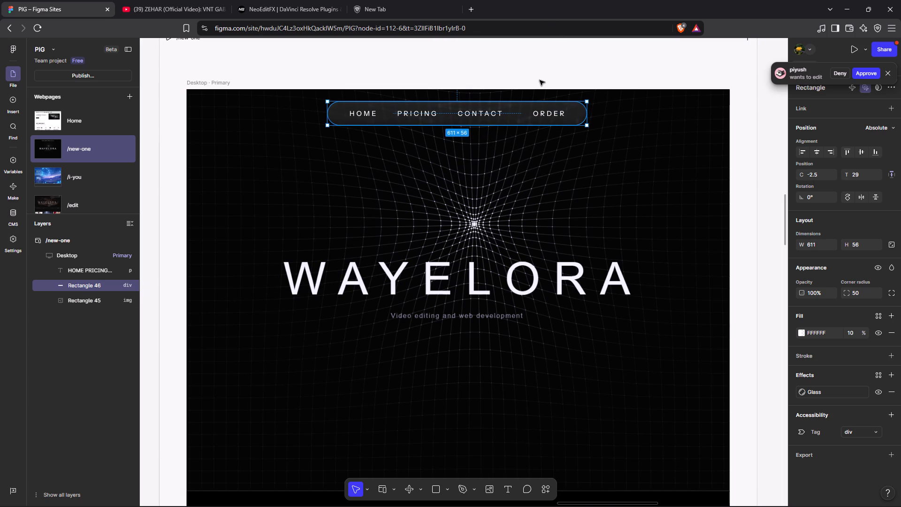
pyautogui.click(540, 80)
# Cut the word ORDER from the end of the menu text, leaving CONTACT as the last label.
pyautogui.hscroll(1, 540, 80)
pyautogui.scroll(1, 540, 80)
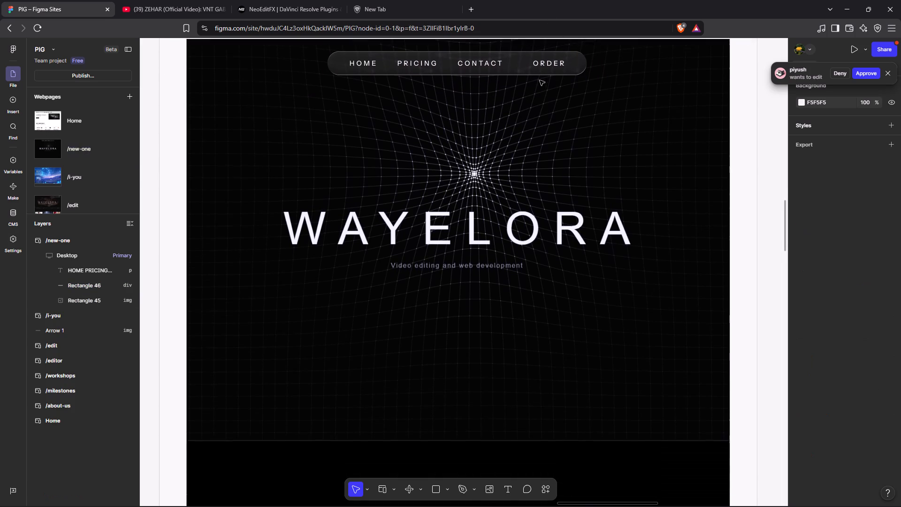
pyautogui.scroll(1, 540, 80)
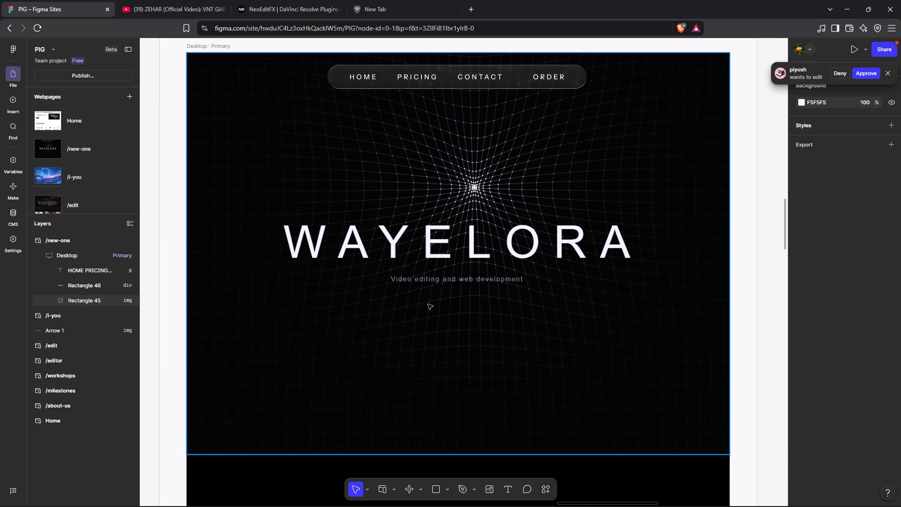
pyautogui.click(525, 82)
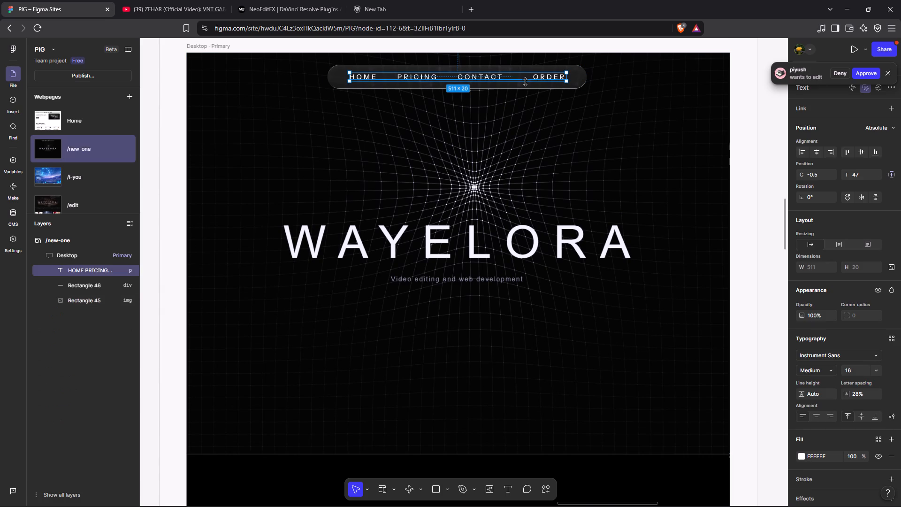
pyautogui.click(525, 82)
pyautogui.doubleClick(562, 77)
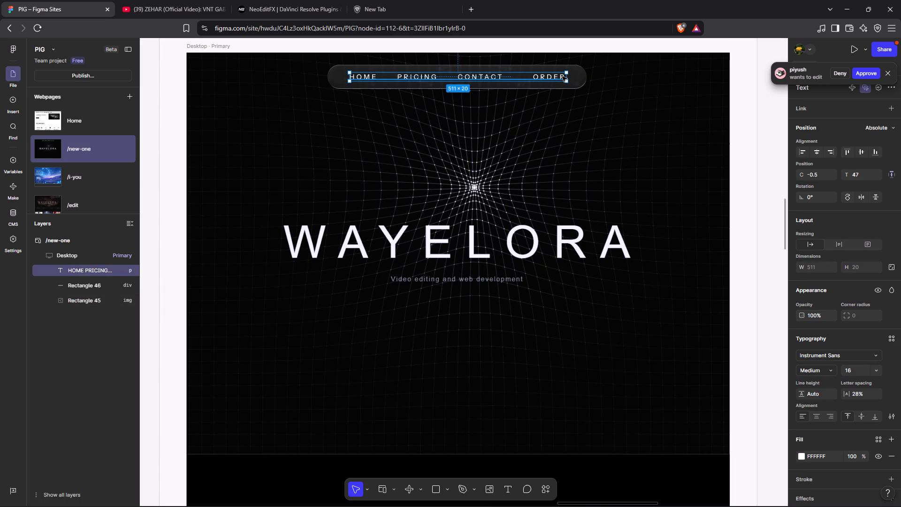
pyautogui.click(562, 77)
pyautogui.moveTo(529, 76); pyautogui.dragTo(568, 76)
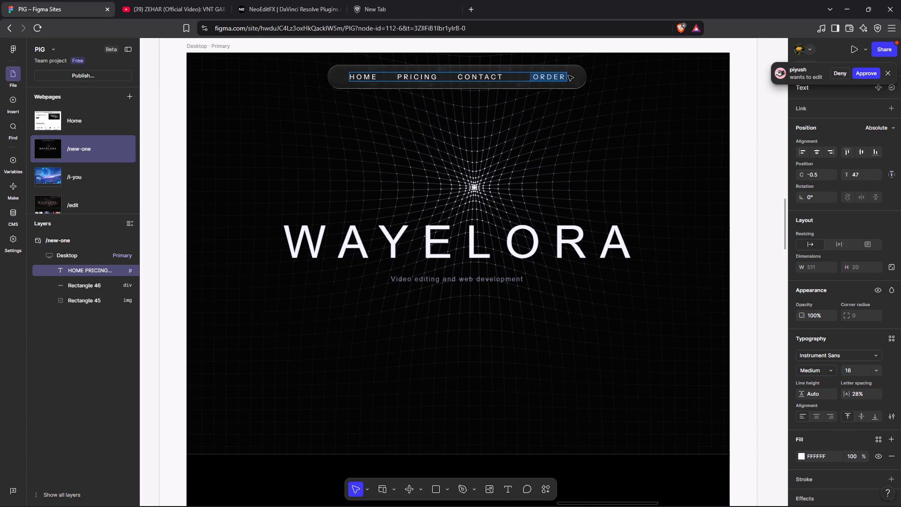
pyautogui.hotkey('ctrl', 'x')
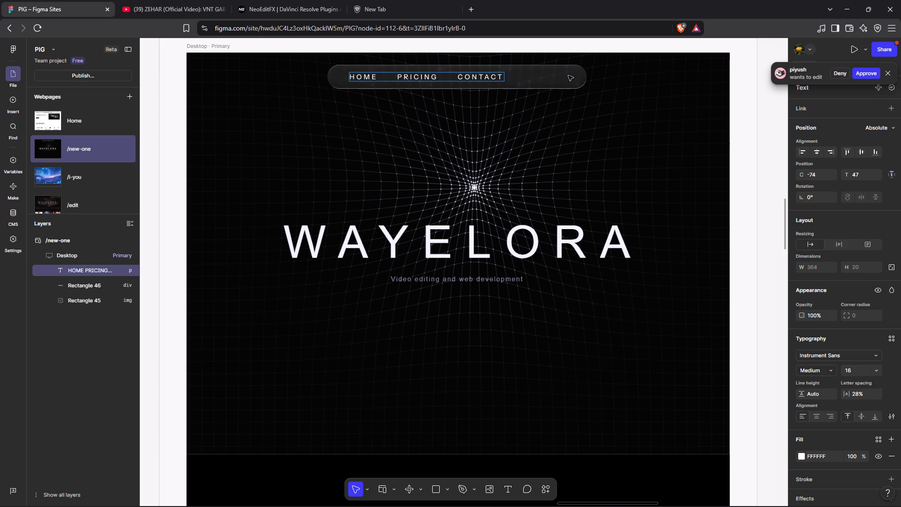
pyautogui.write('CONTACT')
pyautogui.hotkey('ctrl', 'BackSpace')
# Add two spaces between PRICING and CONTACT and paste the cut word ORDER there.
pyautogui.press('Left')
pyautogui.press('Left')
pyautogui.press('Left')
pyautogui.press('Left')
pyautogui.press('Left')
pyautogui.press('Left')
pyautogui.press('Left')
pyautogui.press('Left')
pyautogui.press('Left')
pyautogui.press('Left')
pyautogui.press('Left')
pyautogui.press('Left')
pyautogui.press('Left')
pyautogui.press('Left')
pyautogui.press('Left')
pyautogui.press('Left')
pyautogui.press('Left')
pyautogui.press('space')
pyautogui.press('space')
pyautogui.hotkey('ctrl', 'v')
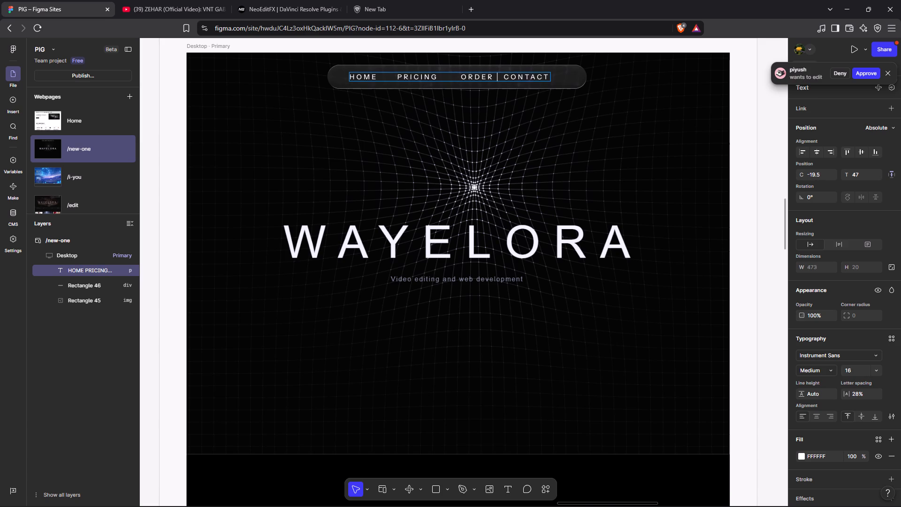
# Widen the gap between ORDER and CONTACT with four extra spaces and finish the text edit.
pyautogui.press('space')
pyautogui.press('space')
pyautogui.press('space')
pyautogui.press('space')
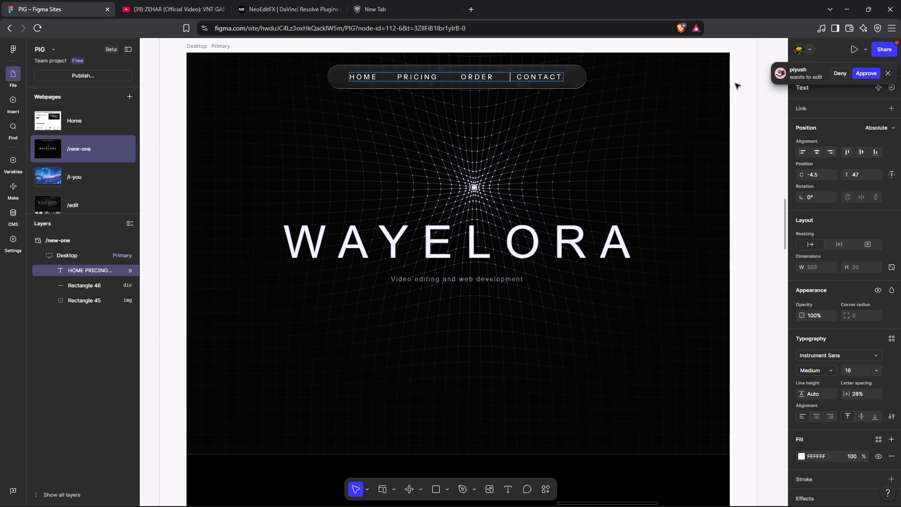
pyautogui.click(737, 89)
pyautogui.click(737, 89)
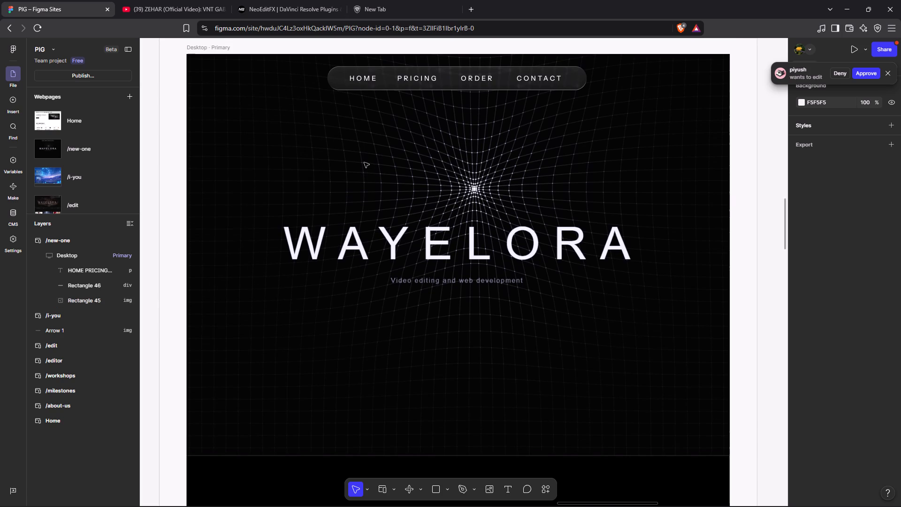
# Draw a full-width rectangle about 1282 × 57 px across the lower part of the WAYELORA hero.
pyautogui.scroll(-2, 425, 256)
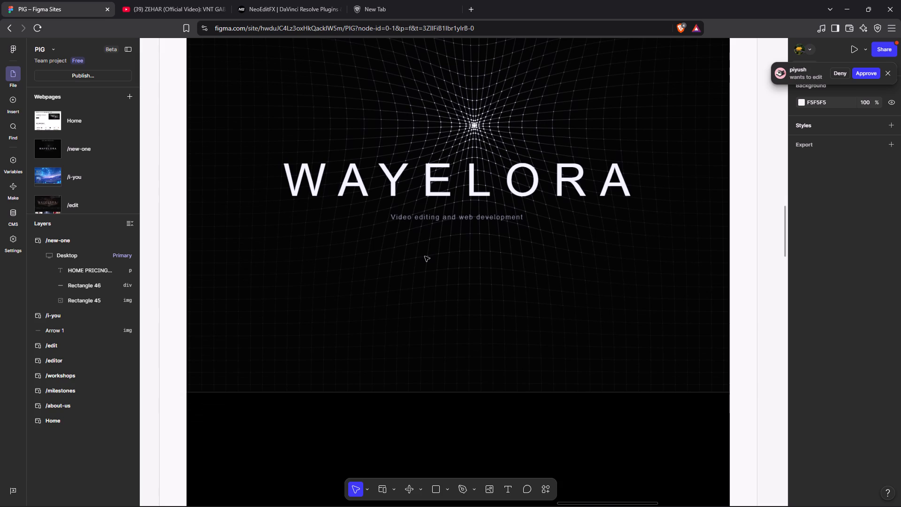
pyautogui.scroll(-4, 425, 256)
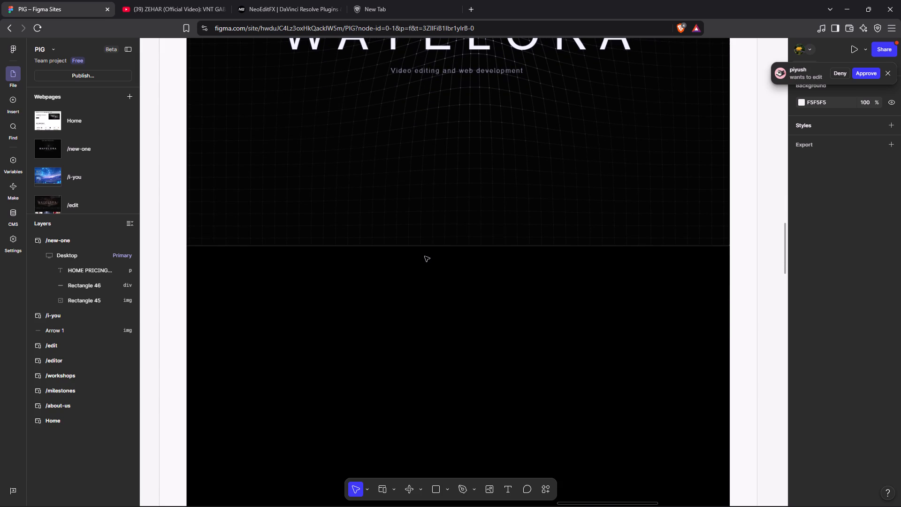
pyautogui.scroll(6, 425, 256)
pyautogui.scroll(-1, 425, 256)
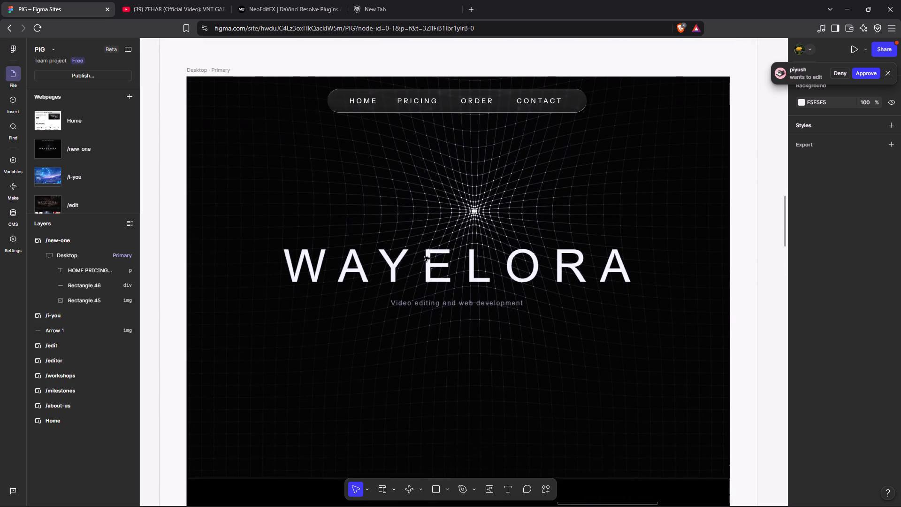
pyautogui.scroll(-1, 425, 256)
pyautogui.click(437, 490)
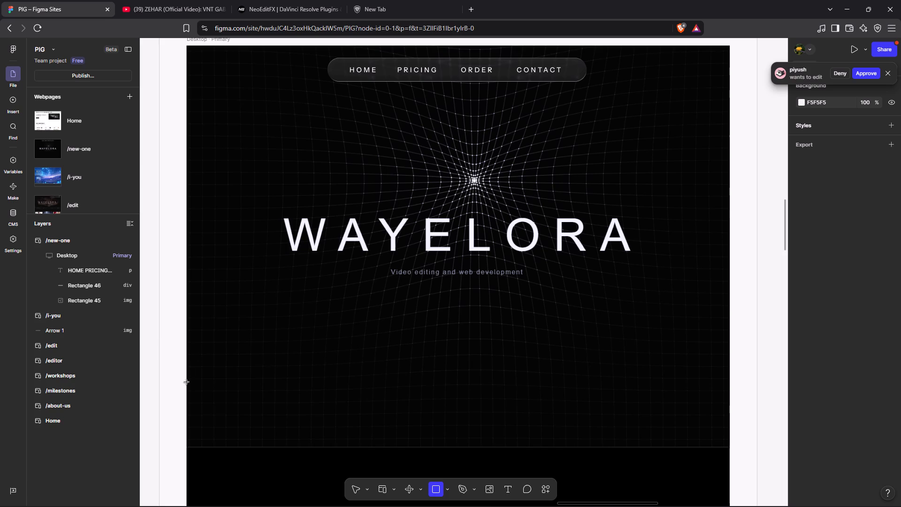
pyautogui.moveTo(186, 388); pyautogui.dragTo(723, 406)
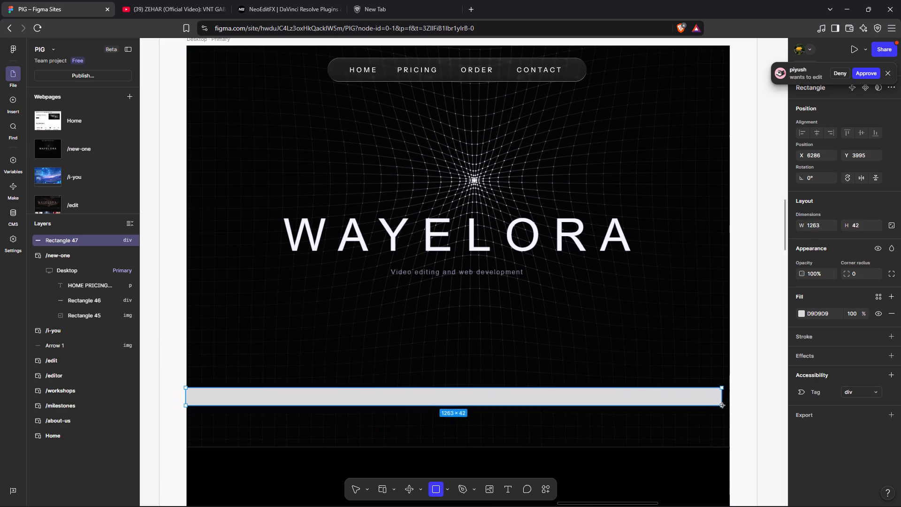
pyautogui.moveTo(723, 406); pyautogui.dragTo(730, 412)
pyautogui.click(777, 408)
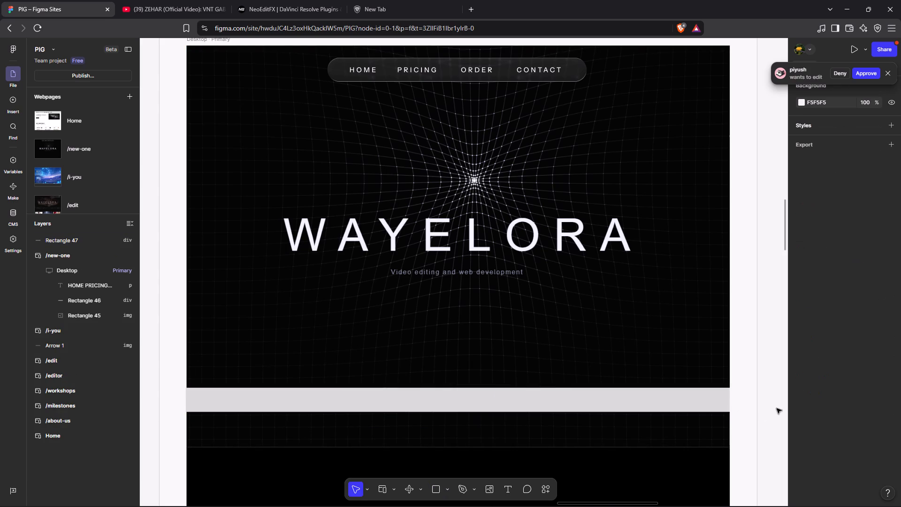
# Align the new rectangle's side edge with the page edge and enlarge its height, making it 1281 × 63 px.
pyautogui.click(549, 405)
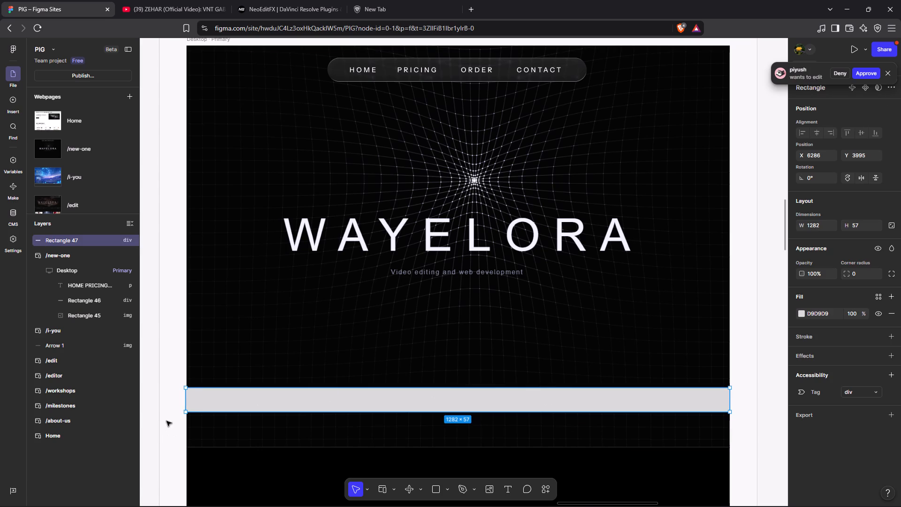
pyautogui.click(187, 402)
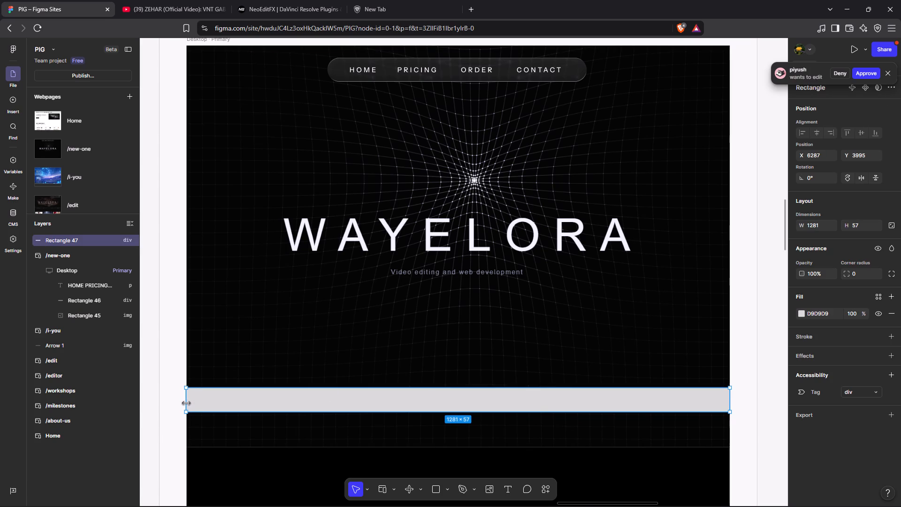
pyautogui.click(159, 399)
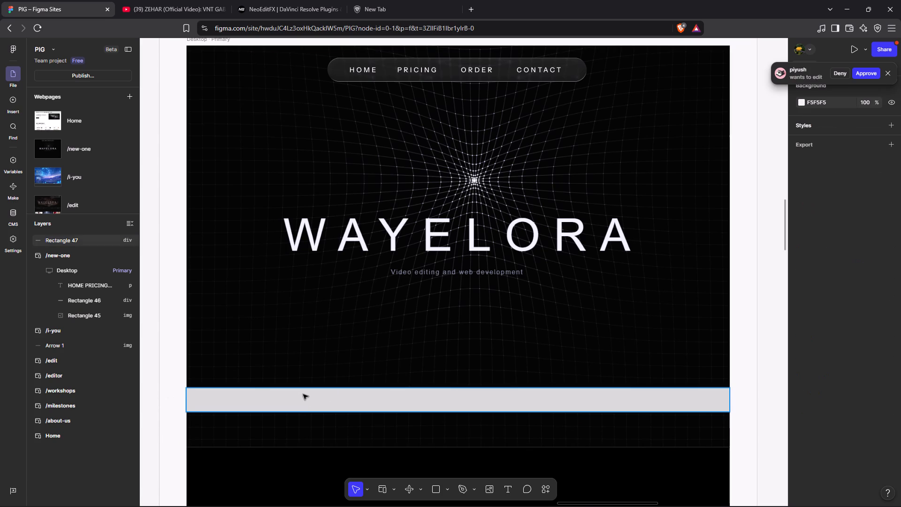
pyautogui.click(308, 398)
pyautogui.click(384, 413)
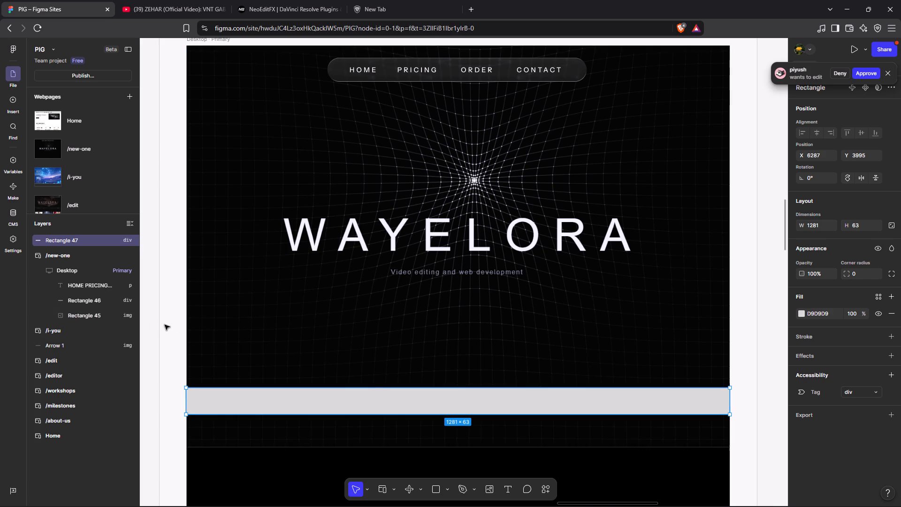
# Examine the existing layouts on the other webpages, including the Cinematics, Color Grading and Editing strip.
pyautogui.hscroll(16, 165, 325)
pyautogui.scroll(5, 165, 325)
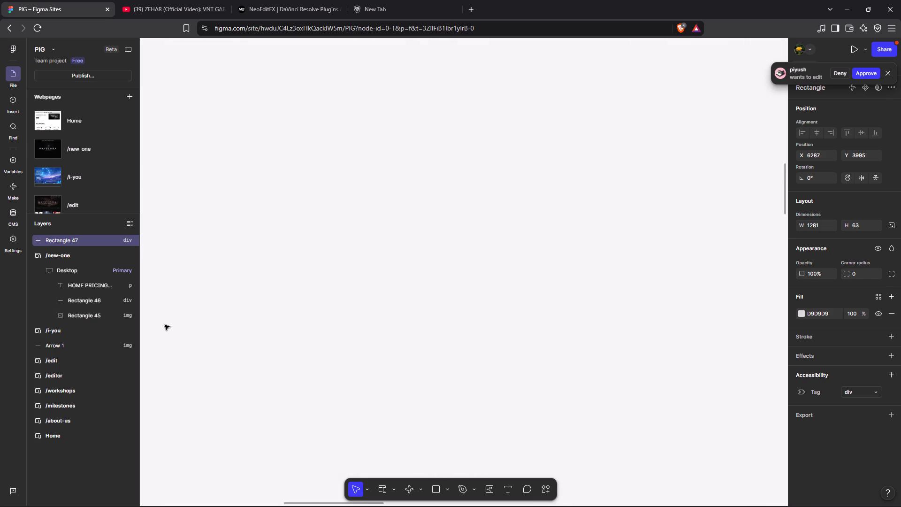
pyautogui.scroll(4, 165, 325)
pyautogui.hscroll(5, 165, 325)
pyautogui.scroll(4, 165, 325)
pyautogui.hscroll(1, 165, 325)
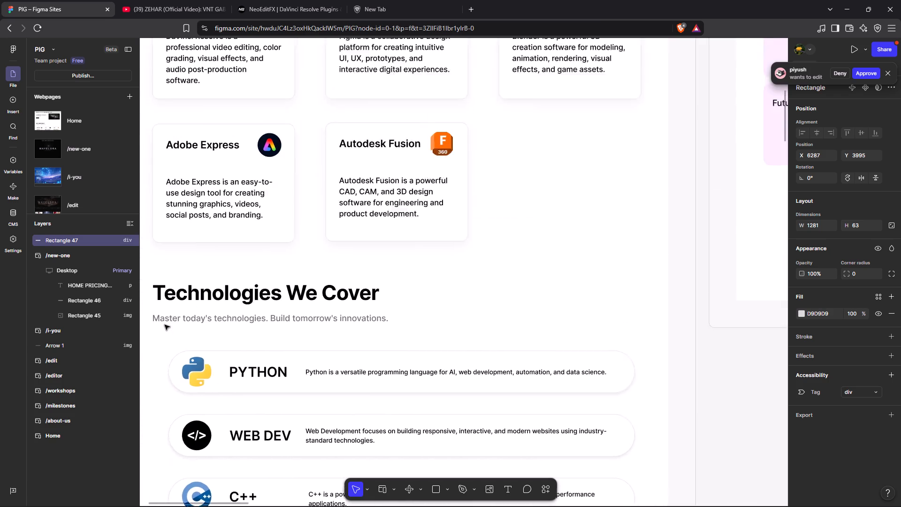
pyautogui.hscroll(1, 165, 325)
pyautogui.scroll(-17, 165, 325)
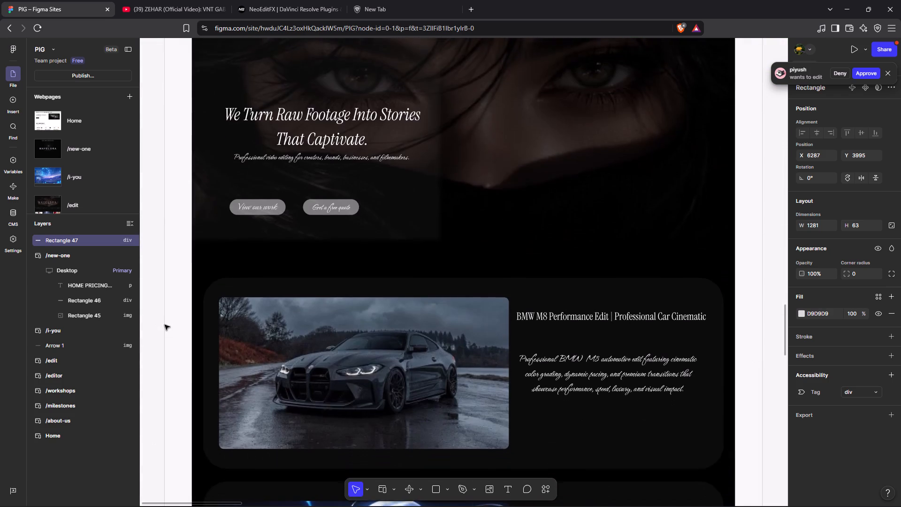
pyautogui.hscroll(-4, 165, 325)
pyautogui.scroll(5, 165, 325)
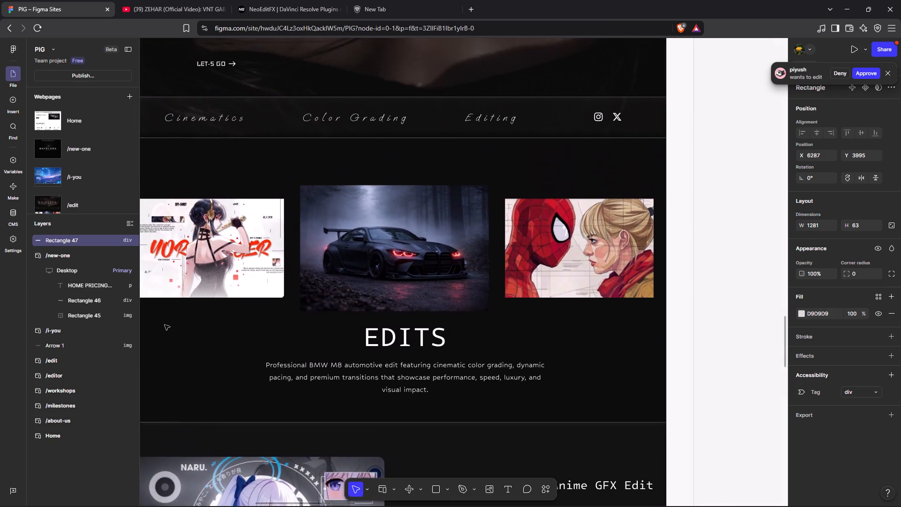
# Examine the /edit page's WAYELORA hero, inspecting its LET-S GO text and background image.
pyautogui.hscroll(3, 165, 325)
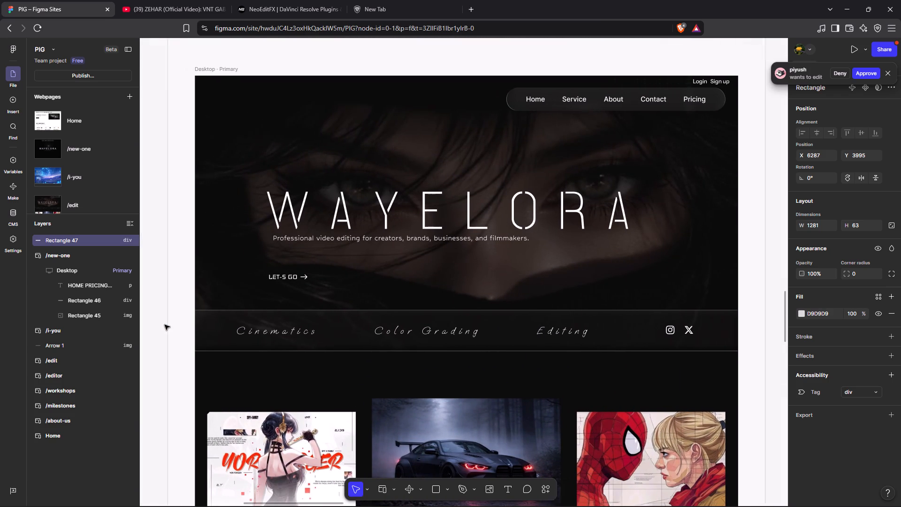
pyautogui.hscroll(1, 165, 325)
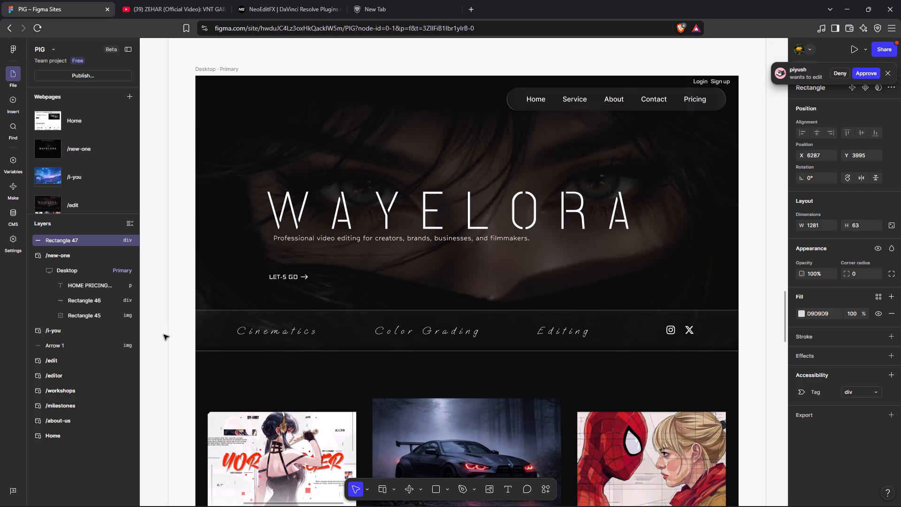
pyautogui.click(298, 282)
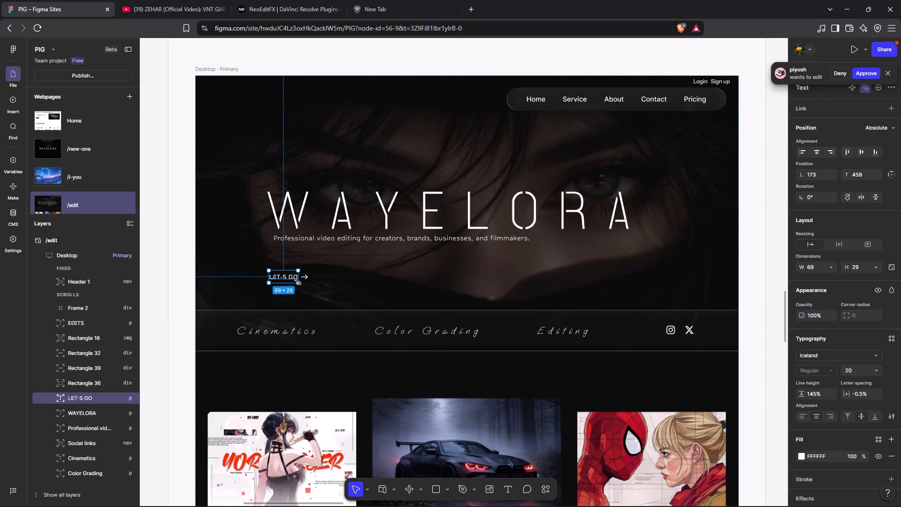
pyautogui.click(178, 263)
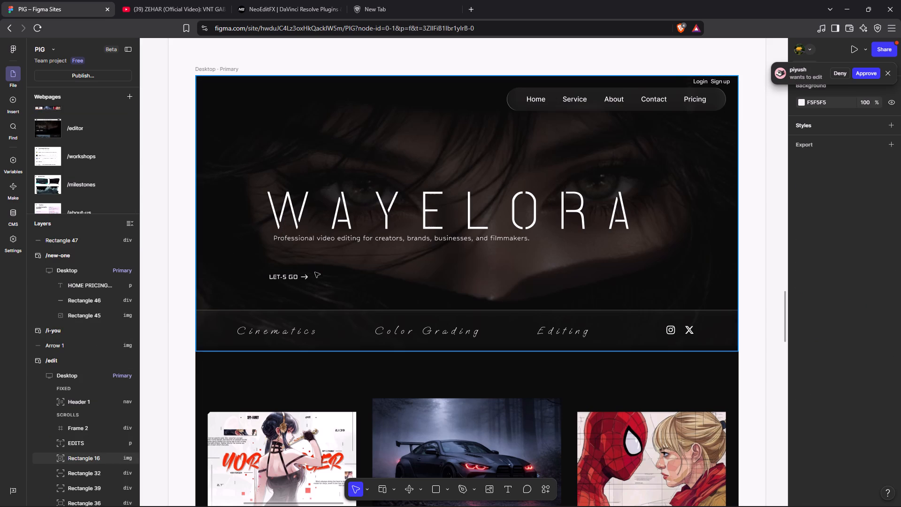
pyautogui.click(307, 282)
pyautogui.click(195, 275)
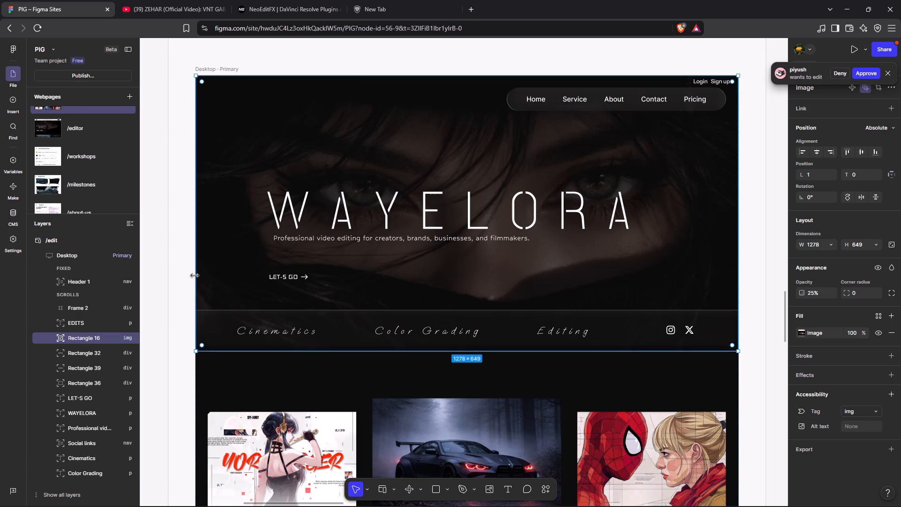
# Change the fill of the full-width strip on the /new-one hero to white, FFFFFF.
pyautogui.hscroll(-16, 538, 259)
pyautogui.scroll(3, 538, 259)
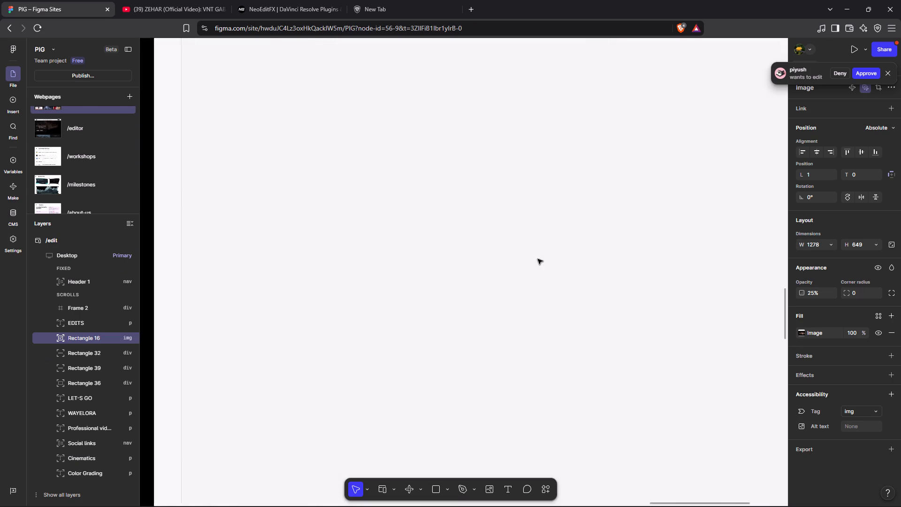
pyautogui.scroll(6, 538, 259)
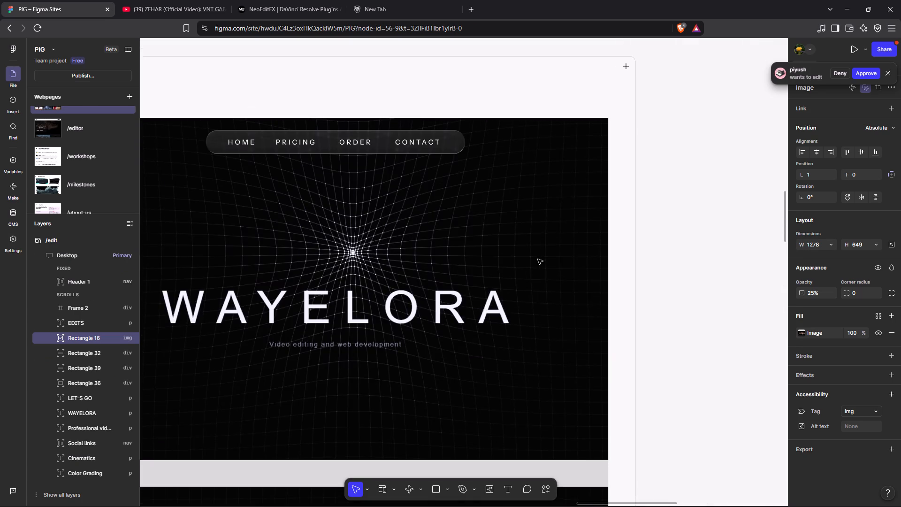
pyautogui.scroll(-4, 538, 259)
pyautogui.click(470, 308)
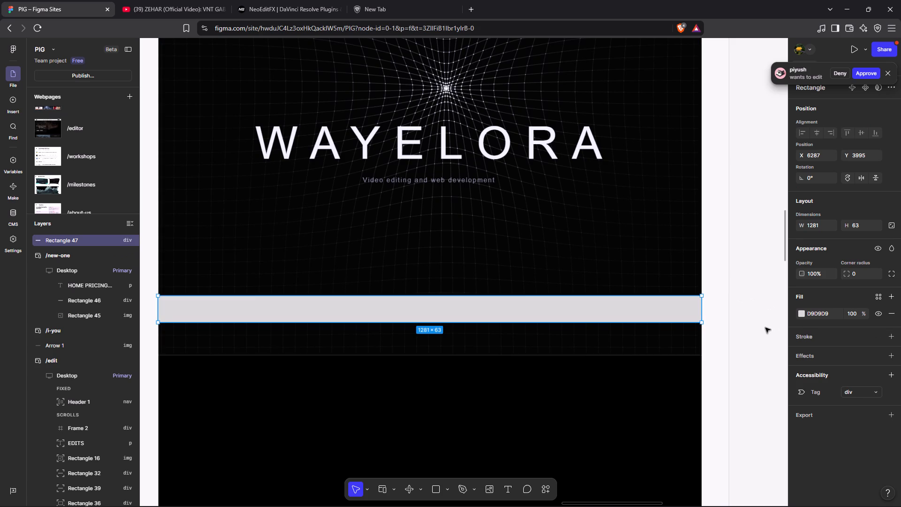
pyautogui.click(802, 316)
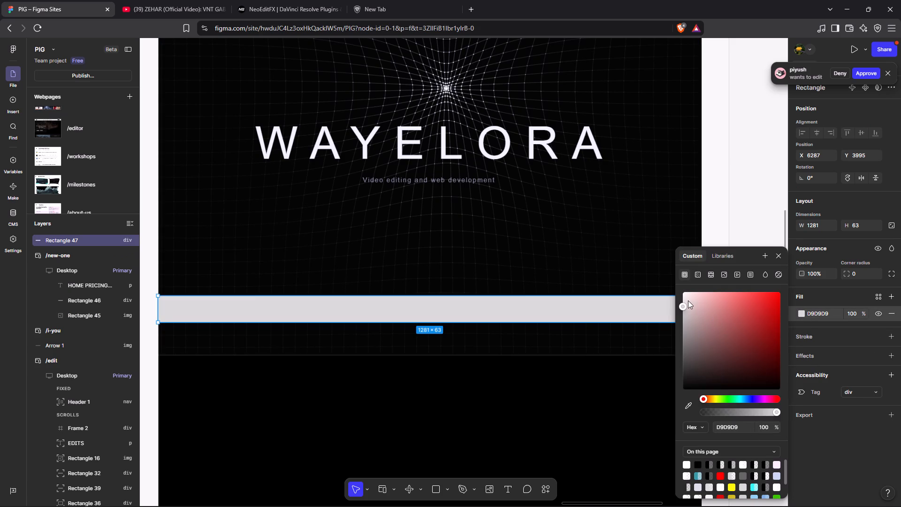
pyautogui.moveTo(684, 306); pyautogui.dragTo(675, 280)
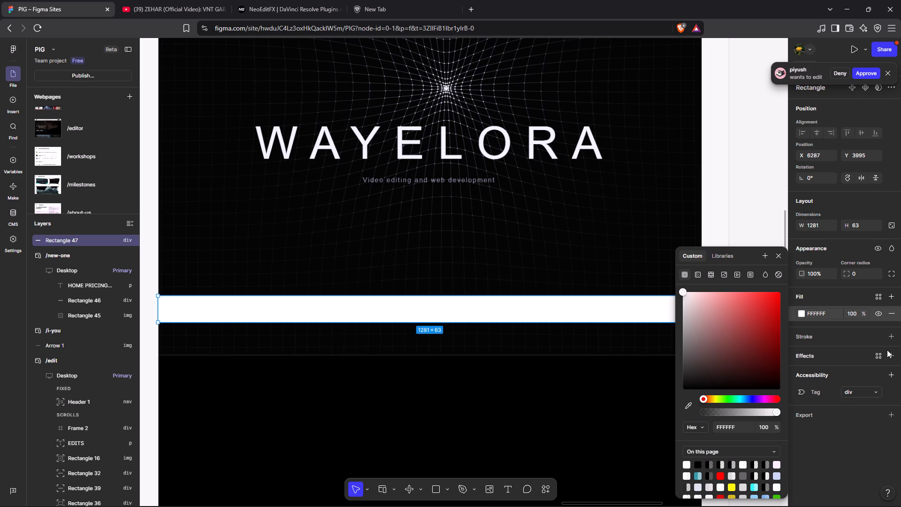
# Add a Glass effect to the full-width strip on the /new-one hero.
pyautogui.click(888, 359)
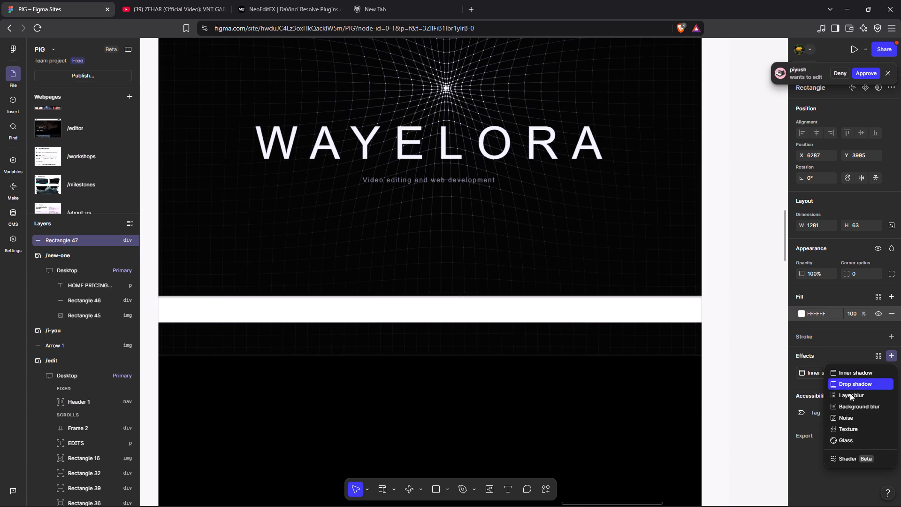
pyautogui.click(867, 435)
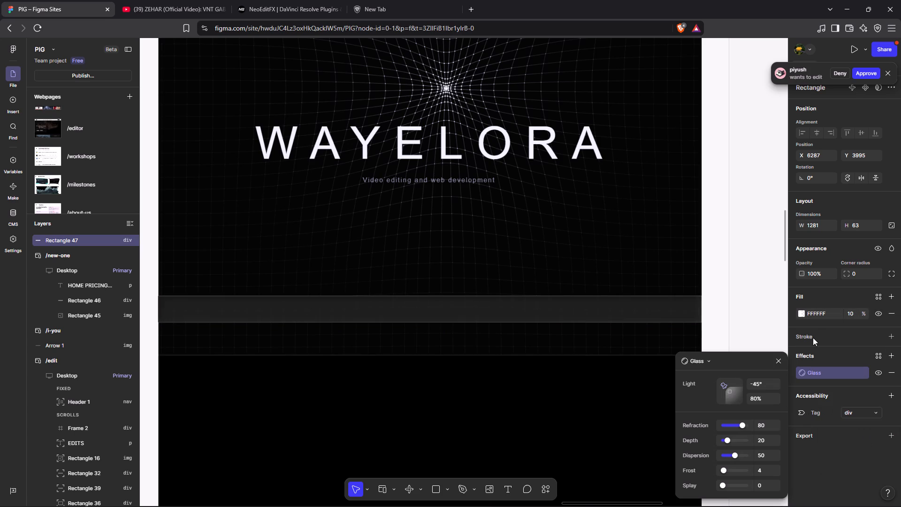
pyautogui.doubleClick(767, 303)
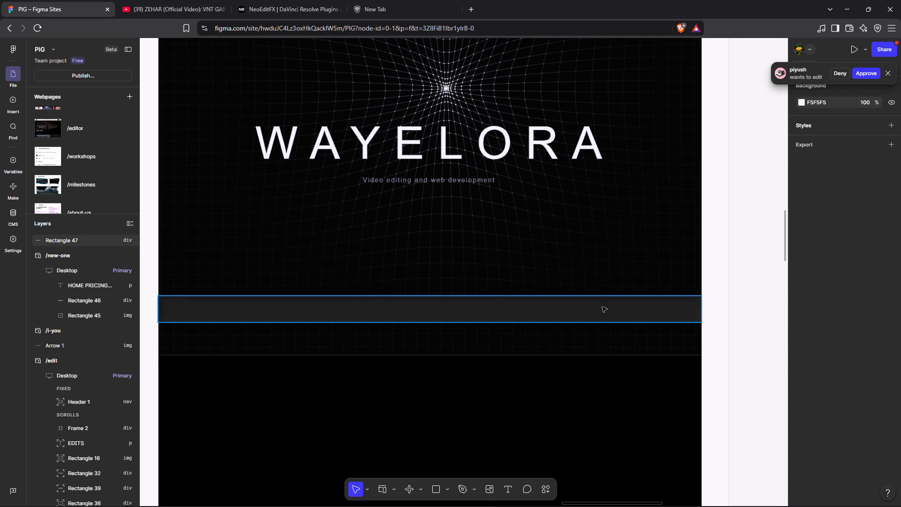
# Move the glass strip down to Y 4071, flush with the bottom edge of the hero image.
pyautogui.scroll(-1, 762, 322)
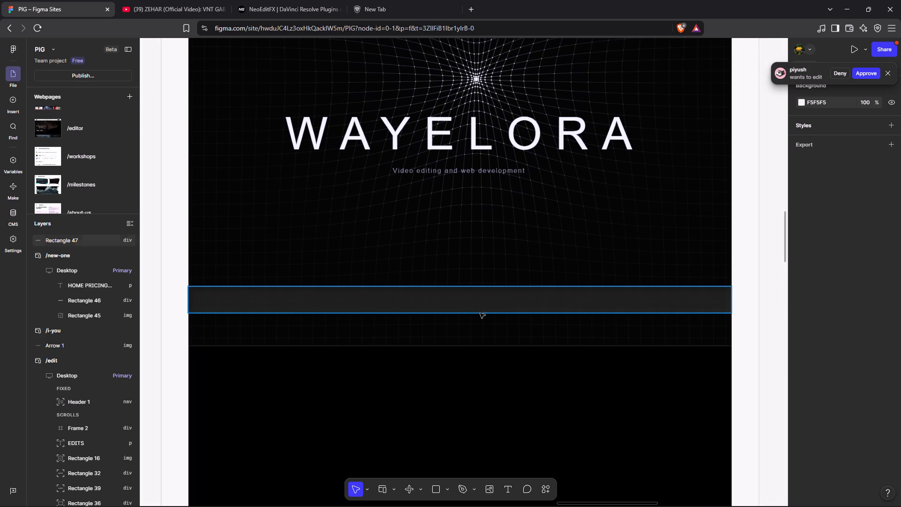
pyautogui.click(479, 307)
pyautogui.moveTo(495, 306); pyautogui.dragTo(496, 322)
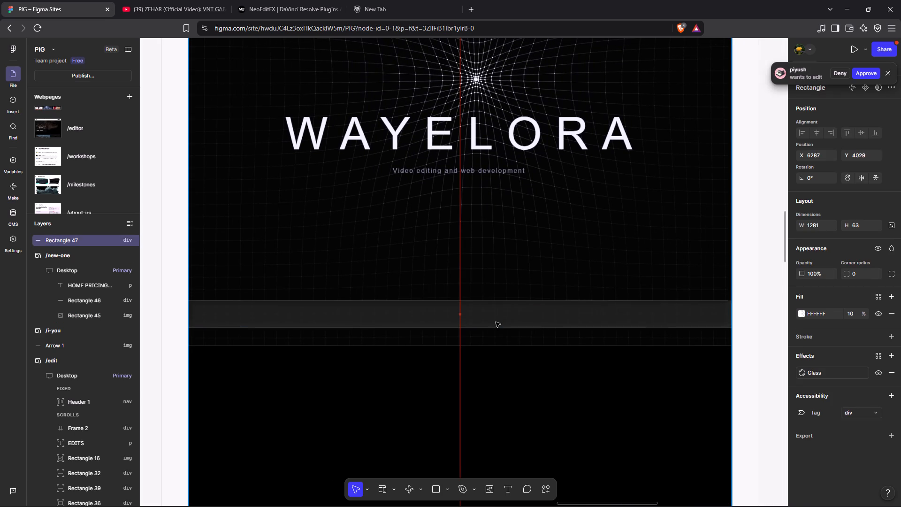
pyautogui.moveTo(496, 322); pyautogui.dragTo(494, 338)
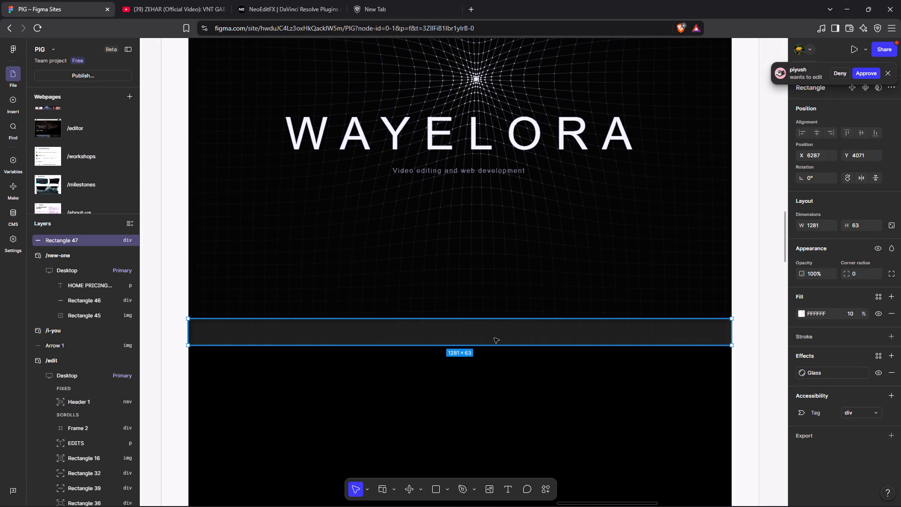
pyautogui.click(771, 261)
# Preview the /new-one webpage at desktop size, check the hero, and return to the editor.
pyautogui.scroll(1, 350, 167)
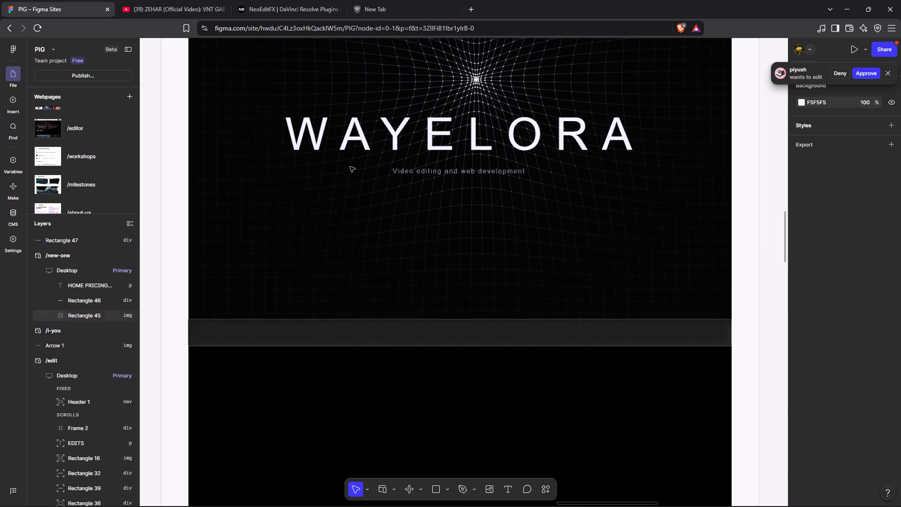
pyautogui.scroll(2, 350, 167)
pyautogui.click(171, 102)
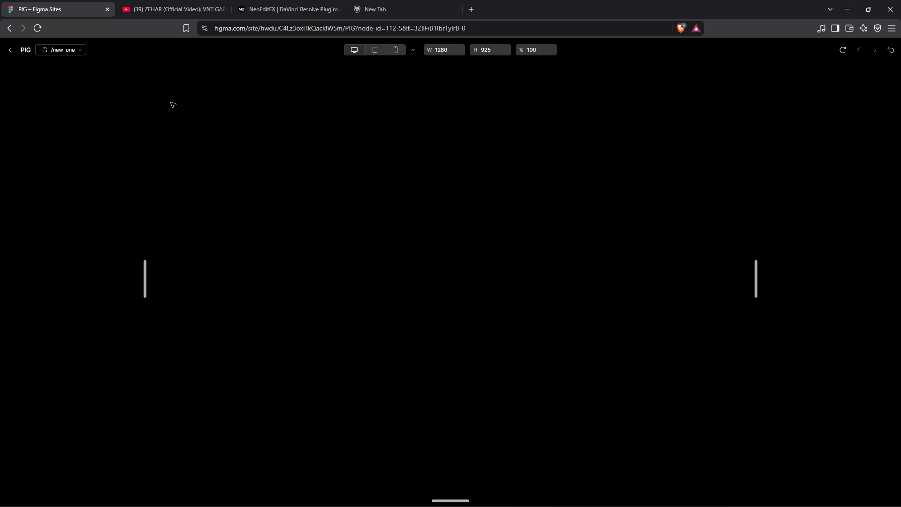
pyautogui.hscroll(1, 376, 236)
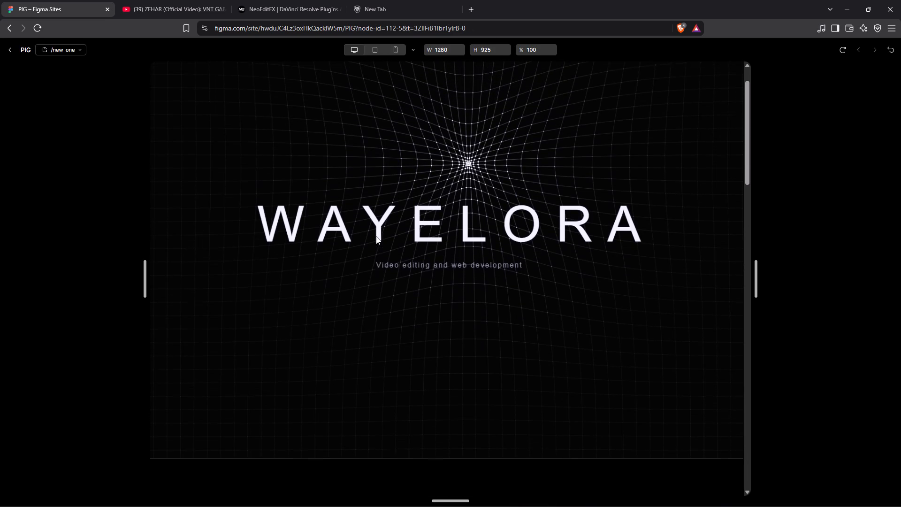
pyautogui.hscroll(1, 376, 236)
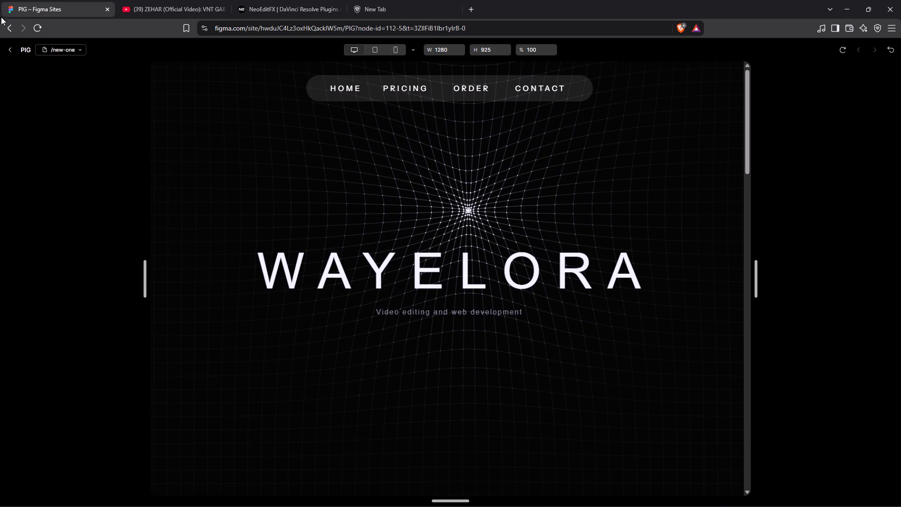
pyautogui.click(14, 46)
# Move the glass strip up to Y 3997, leaving a band of the hero image below it.
pyautogui.scroll(-3, 336, 168)
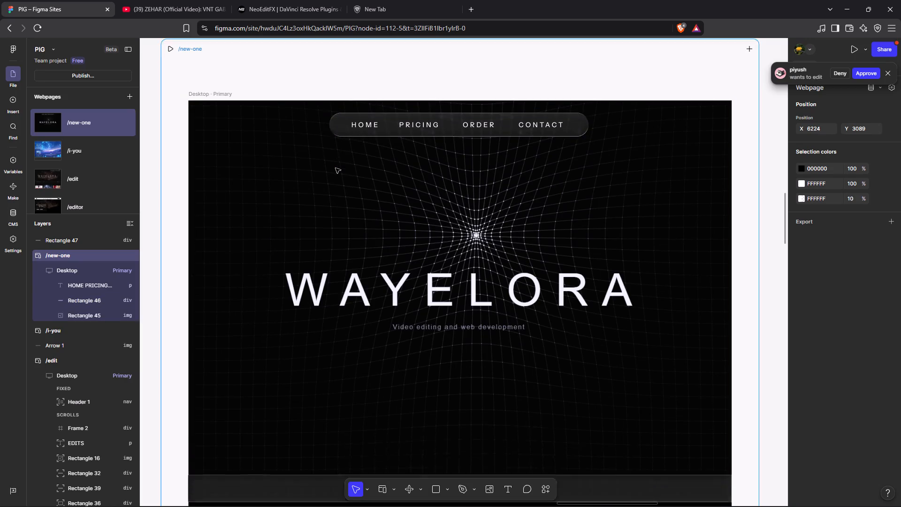
pyautogui.scroll(-3, 336, 168)
pyautogui.scroll(2, 336, 168)
pyautogui.click(471, 335)
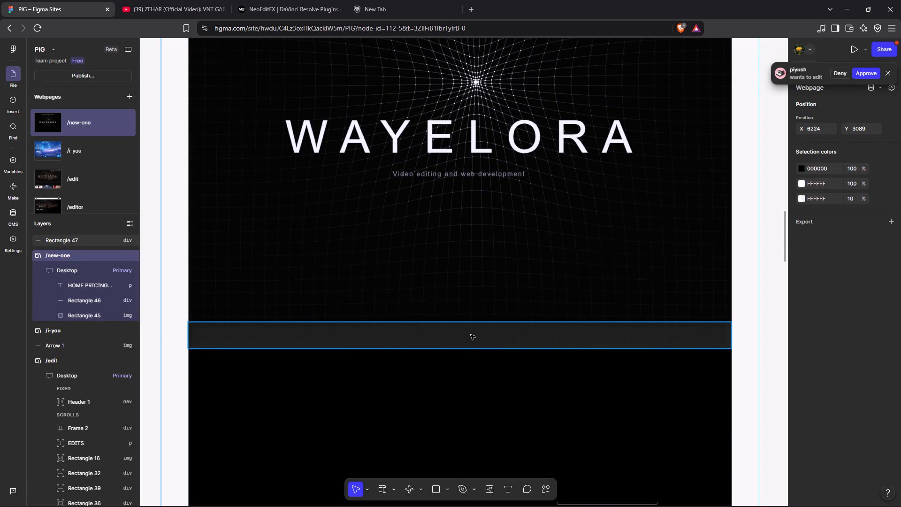
pyautogui.moveTo(489, 335); pyautogui.dragTo(487, 304)
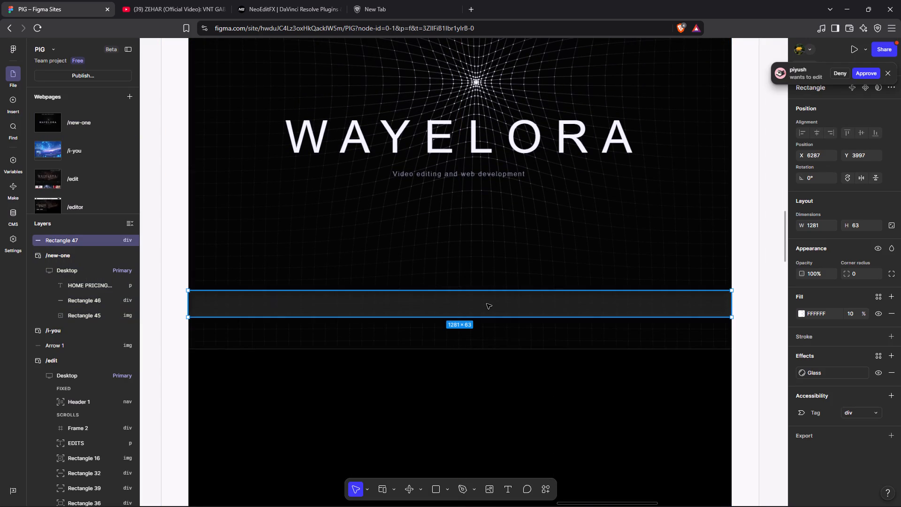
pyautogui.click(446, 395)
# Preview the /new-one webpage again, check the lower hero area, and return to the editor.
pyautogui.scroll(5, 446, 395)
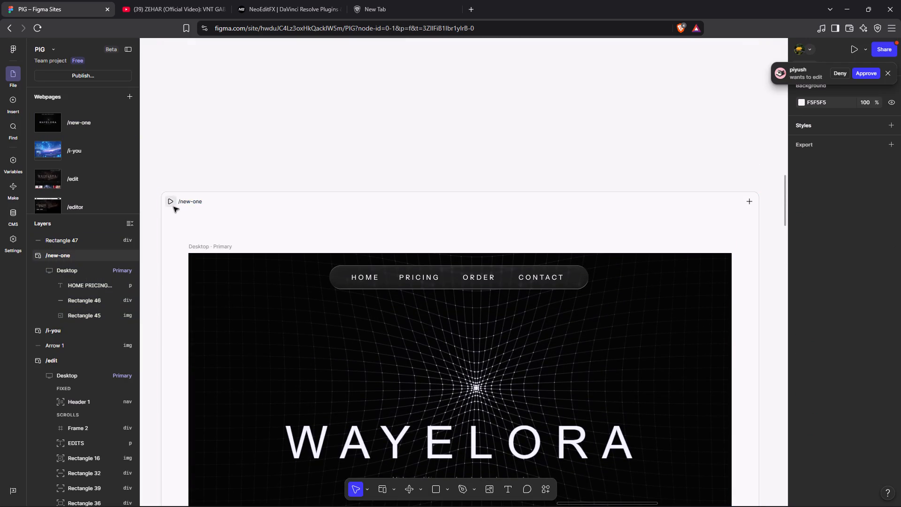
pyautogui.click(169, 205)
pyautogui.hscroll(1, 395, 279)
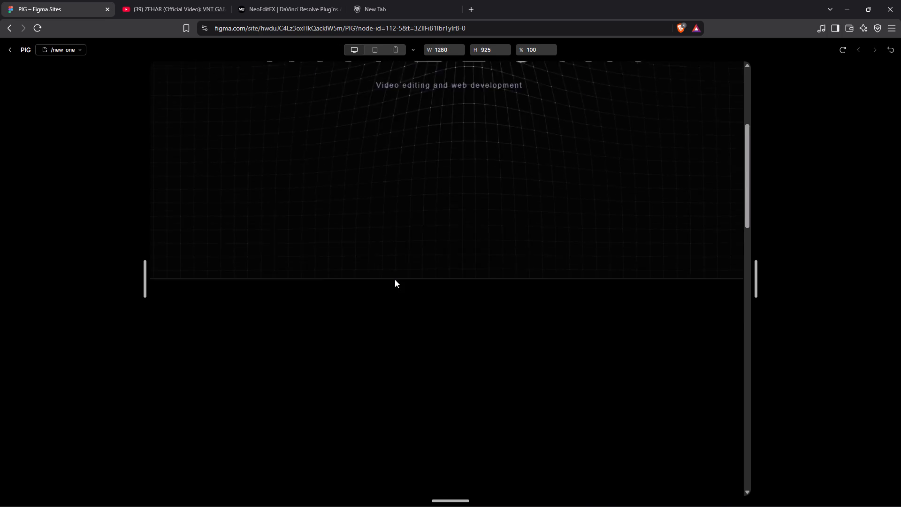
pyautogui.hscroll(1, 395, 279)
pyautogui.scroll(3, 395, 279)
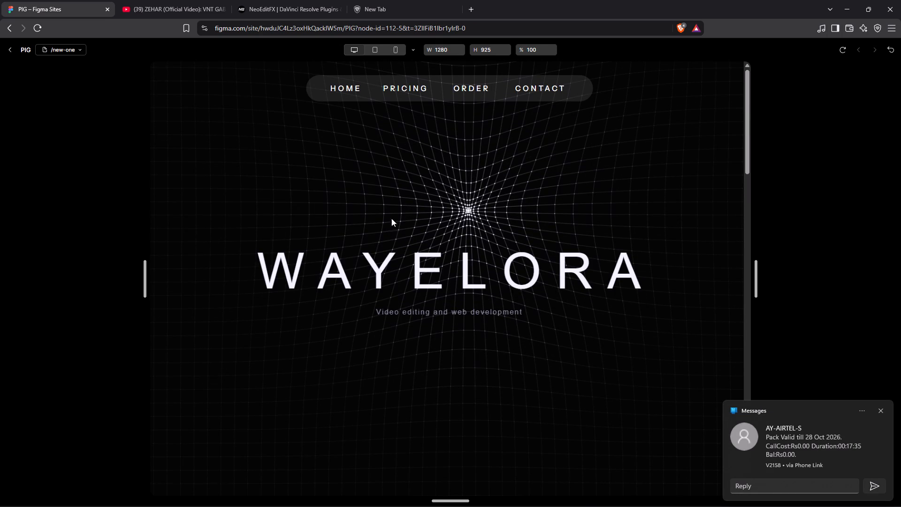
pyautogui.click(8, 50)
# Set the light angle of the strip's Glass effect to -135°.
pyautogui.scroll(-5, 269, 257)
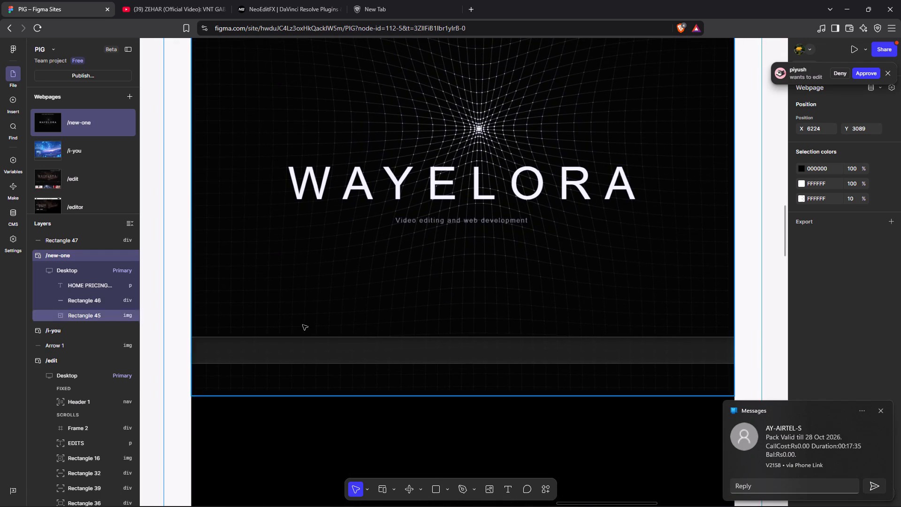
pyautogui.click(400, 358)
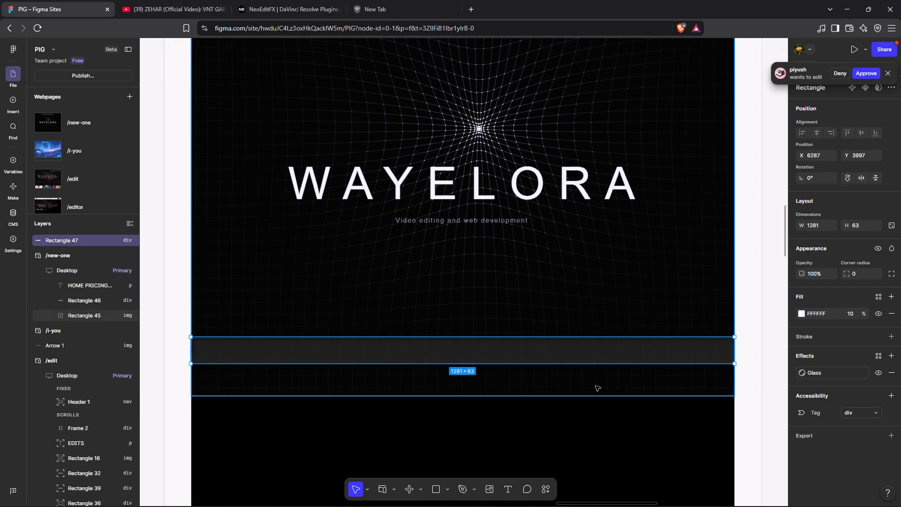
pyautogui.click(638, 359)
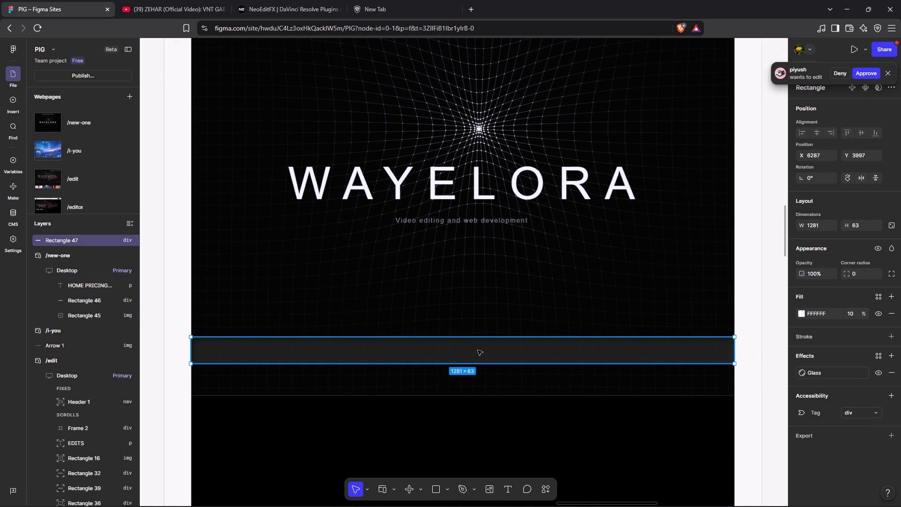
pyautogui.click(806, 369)
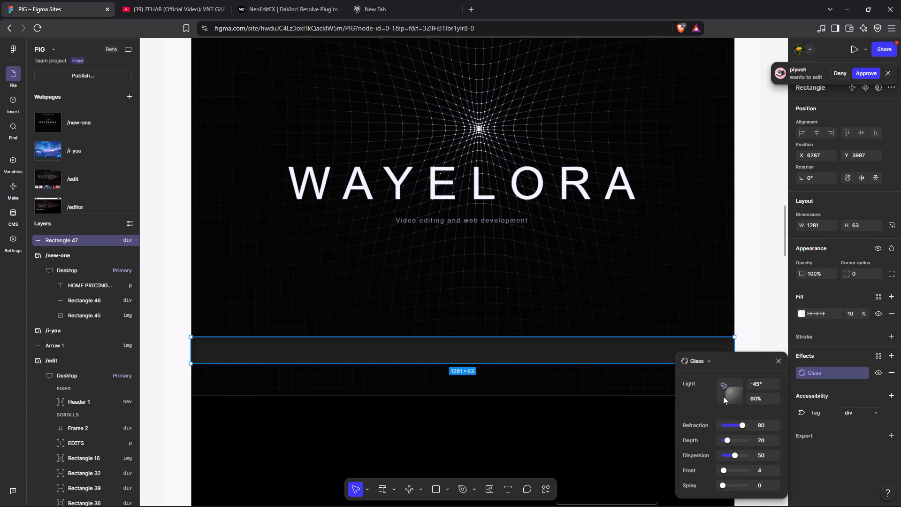
pyautogui.moveTo(725, 385); pyautogui.dragTo(724, 392)
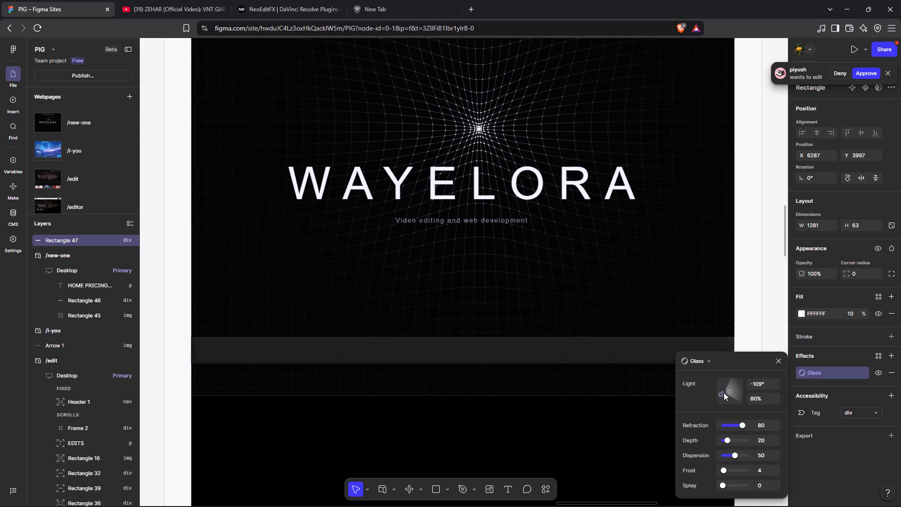
pyautogui.moveTo(724, 392); pyautogui.dragTo(725, 395)
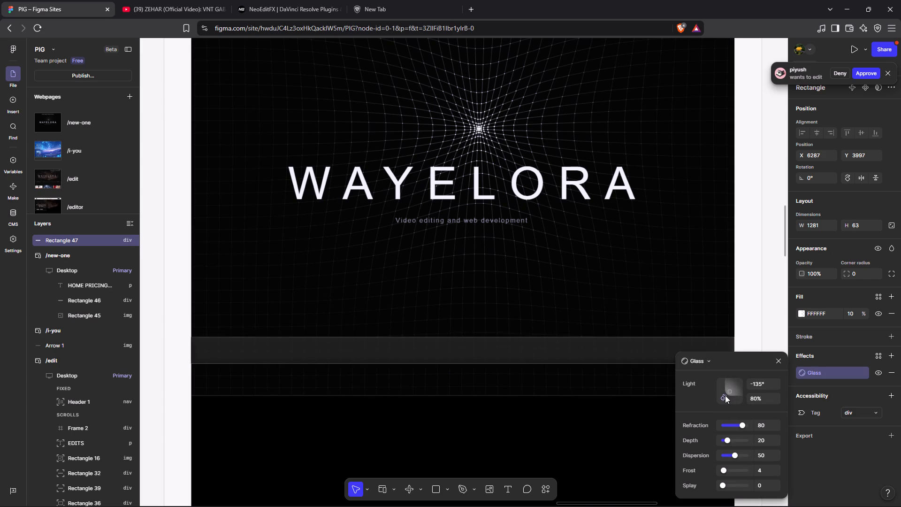
# Preview the /new-one webpage, check how the glass strip renders on the lower hero, and return to the editor.
pyautogui.scroll(4, 490, 271)
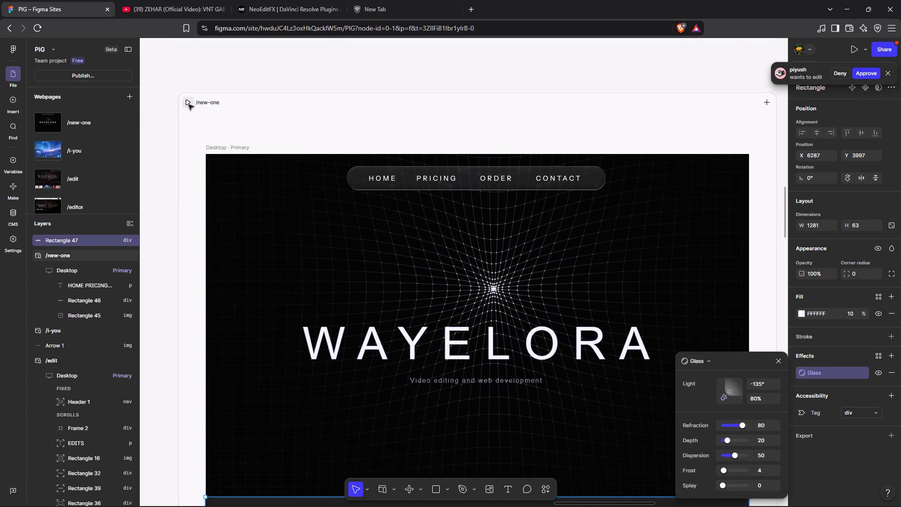
pyautogui.click(189, 105)
pyautogui.scroll(1, 360, 276)
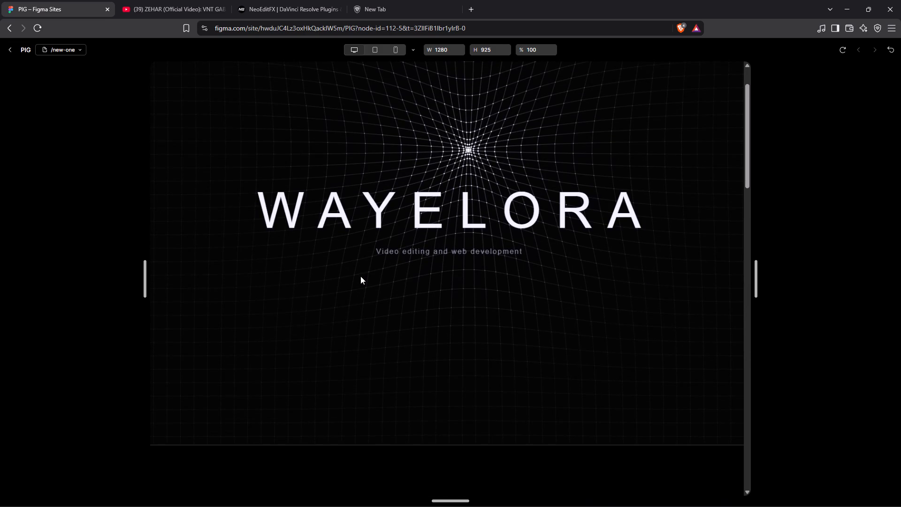
pyautogui.scroll(1, 360, 276)
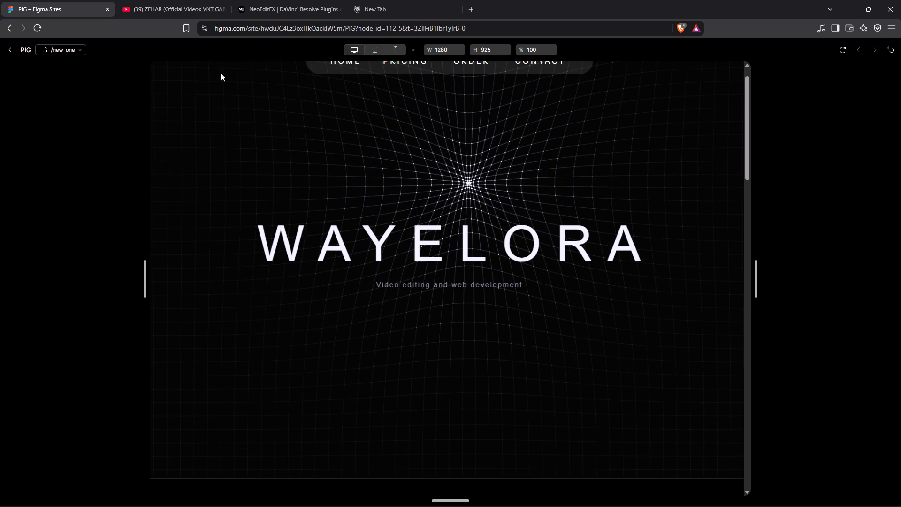
pyautogui.click(10, 48)
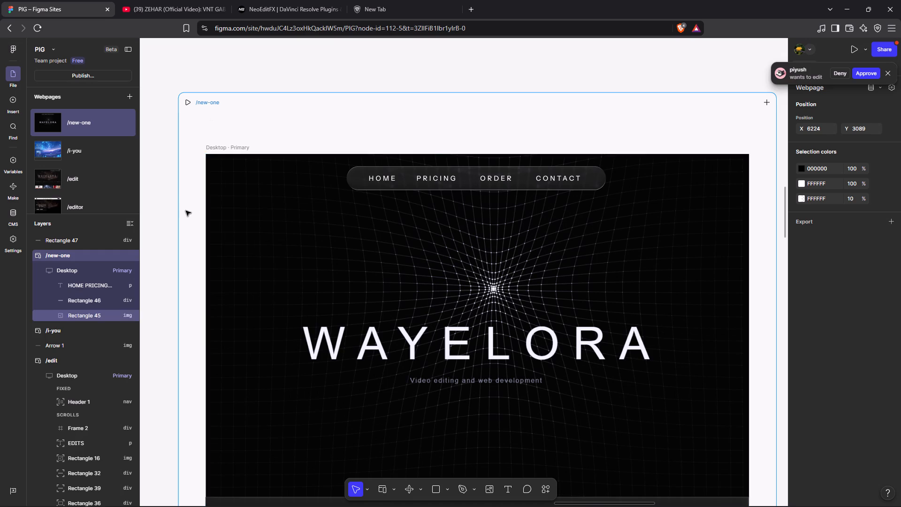
# Delete the glass strip across the lower WAYELORA hero.
pyautogui.scroll(-5, 186, 211)
pyautogui.click(304, 292)
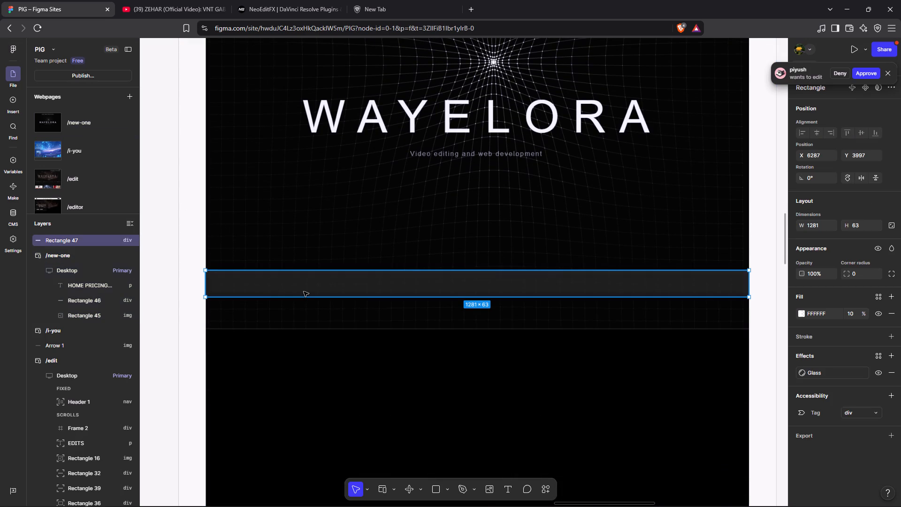
pyautogui.press('BackSpace')
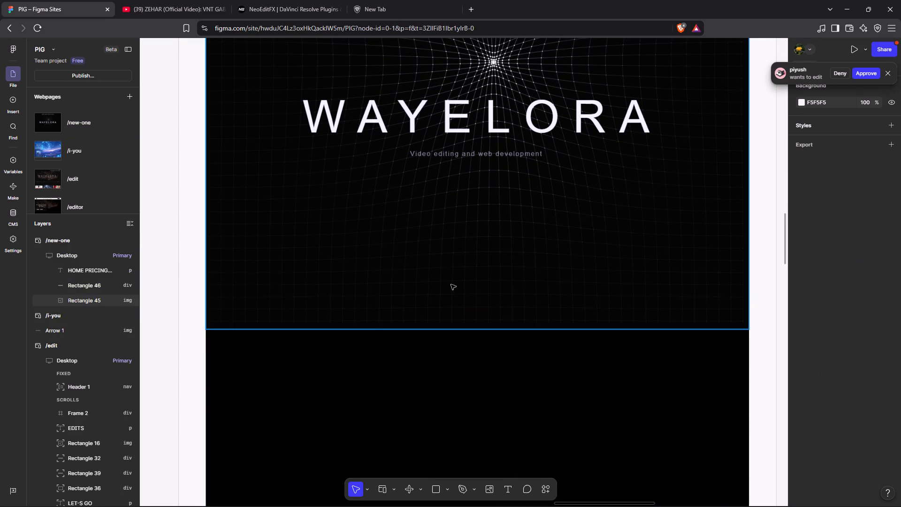
# Draw a full-width 1280 × 70 rectangle inside the /new-one Desktop frame and place it over the hero's lower edge at T 862.
pyautogui.click(439, 493)
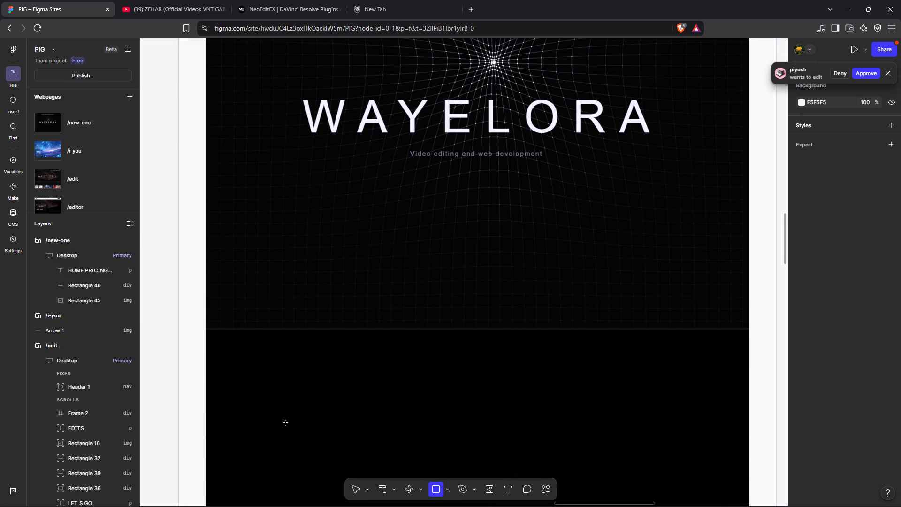
pyautogui.moveTo(206, 370); pyautogui.dragTo(322, 398)
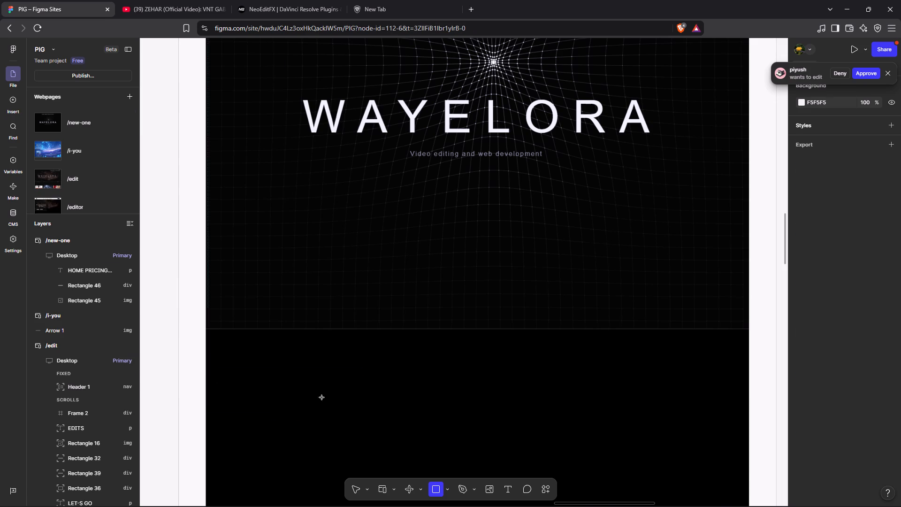
pyautogui.moveTo(322, 398); pyautogui.dragTo(746, 410)
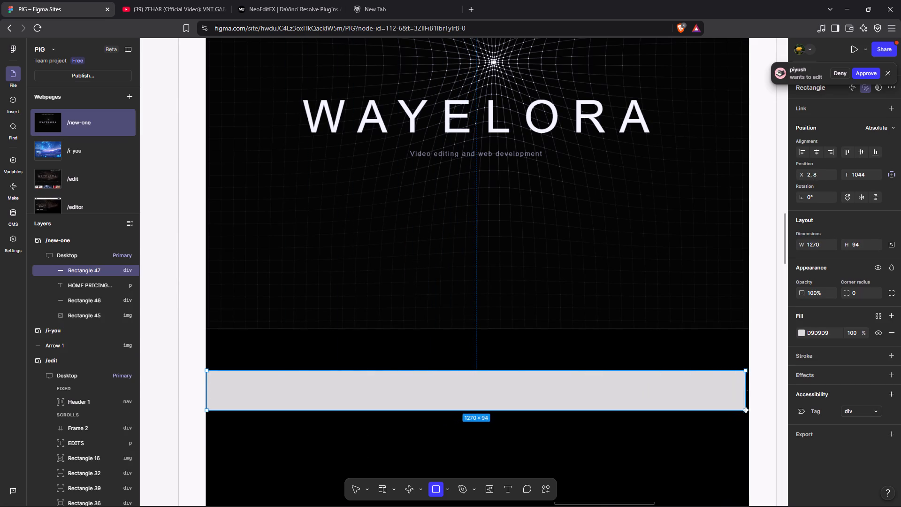
pyautogui.moveTo(746, 410); pyautogui.dragTo(748, 409)
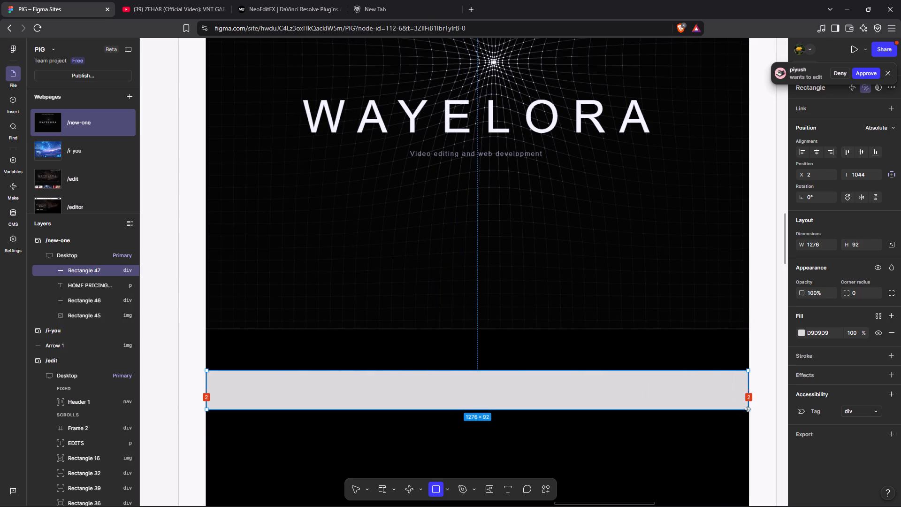
pyautogui.moveTo(748, 409); pyautogui.dragTo(749, 409)
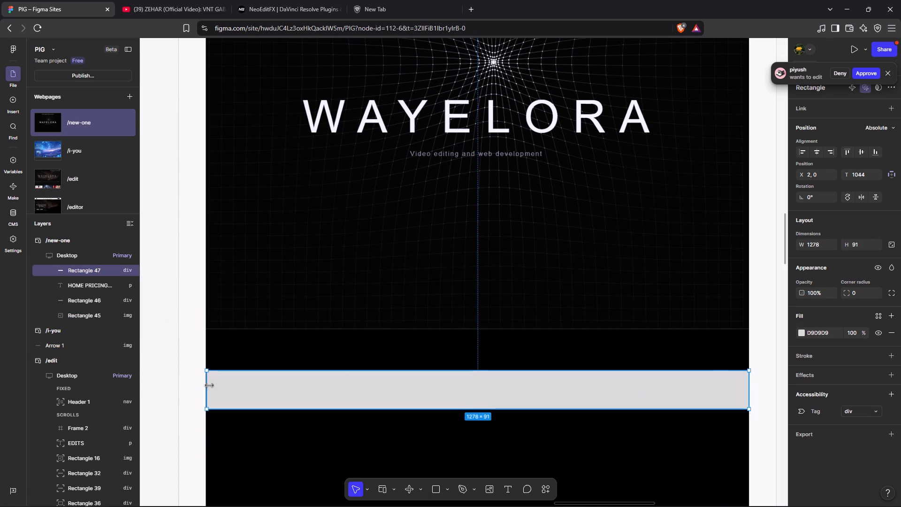
pyautogui.click(208, 385)
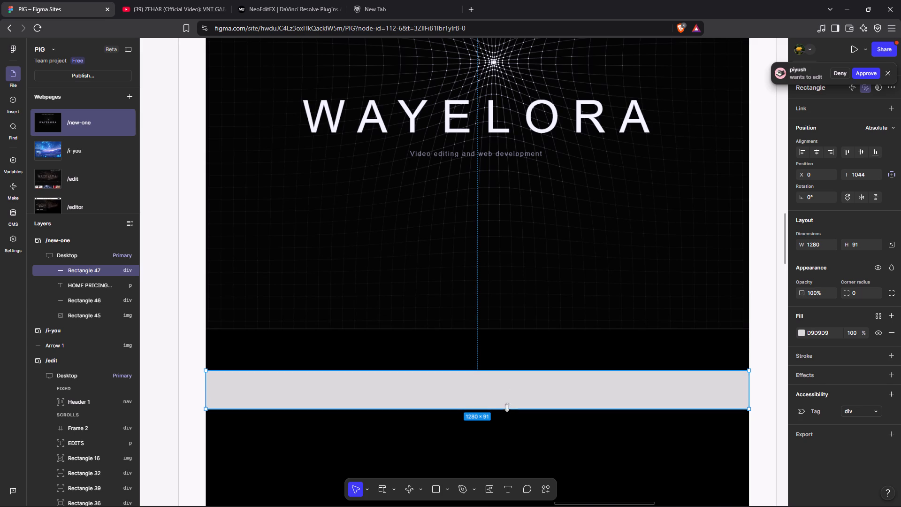
pyautogui.moveTo(508, 411); pyautogui.dragTo(507, 400)
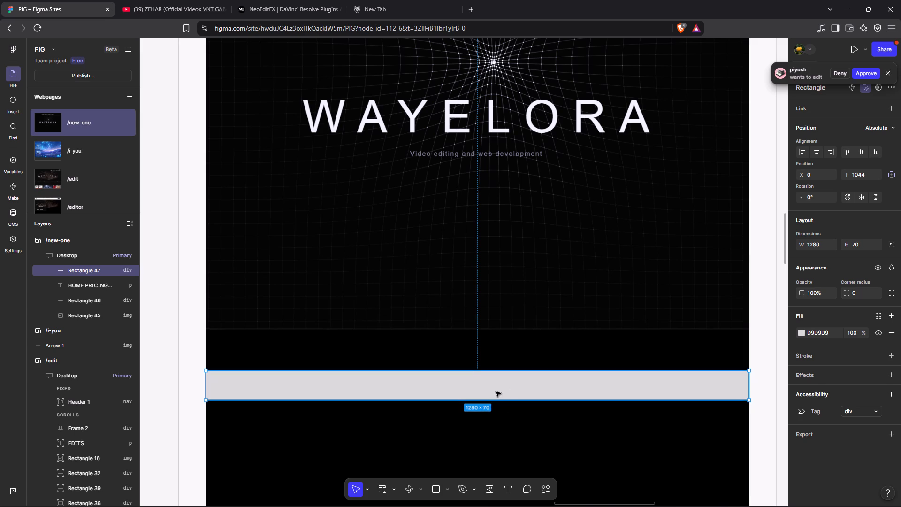
pyautogui.moveTo(496, 392); pyautogui.dragTo(495, 314)
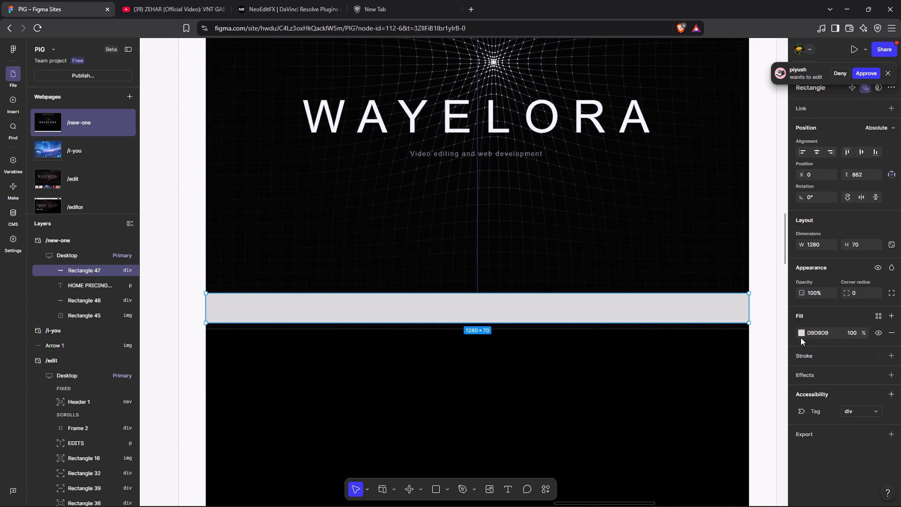
# Give the new strip a Glass effect and change its fill colour to white (FFFFFF).
pyautogui.click(800, 329)
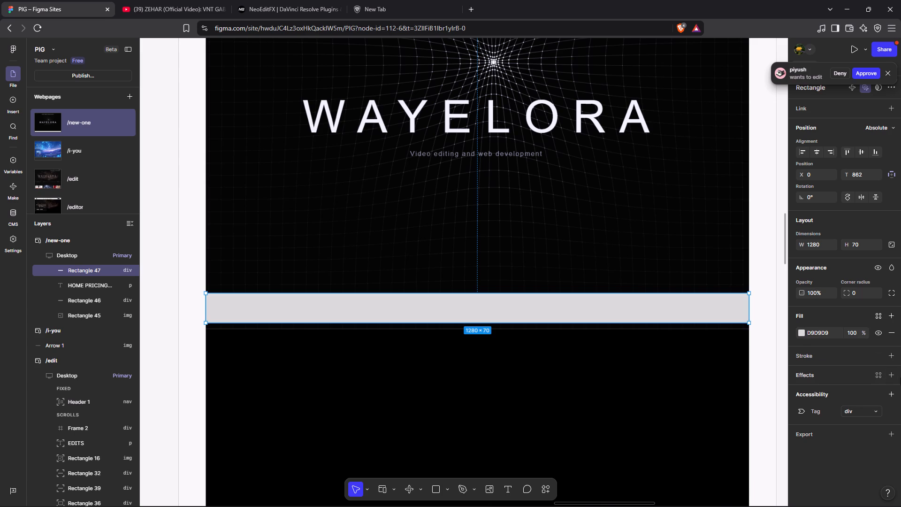
pyautogui.click(891, 373)
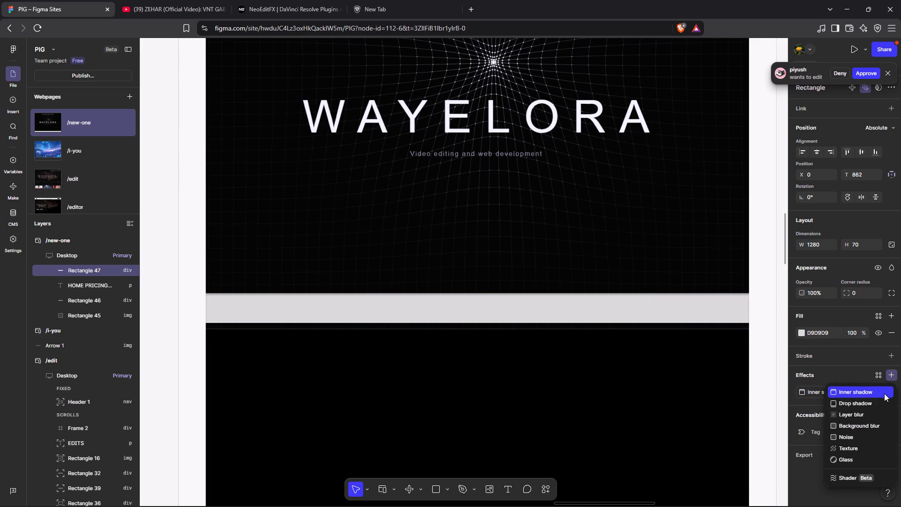
pyautogui.click(868, 465)
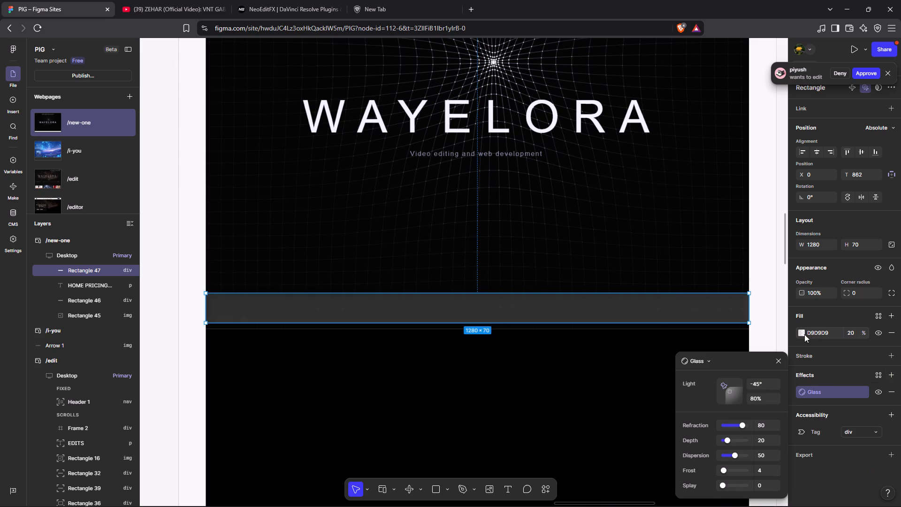
pyautogui.click(803, 335)
pyautogui.moveTo(682, 307); pyautogui.dragTo(680, 301)
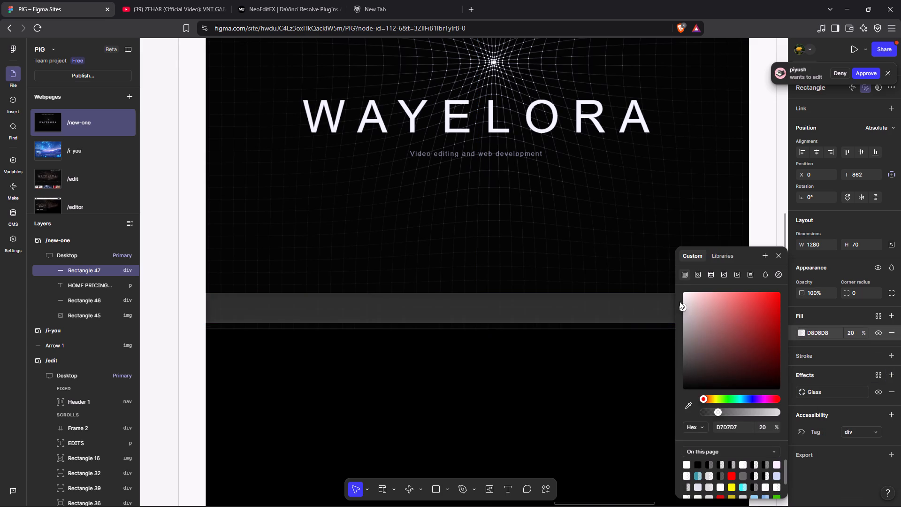
pyautogui.moveTo(680, 301); pyautogui.dragTo(671, 277)
pyautogui.doubleClick(621, 407)
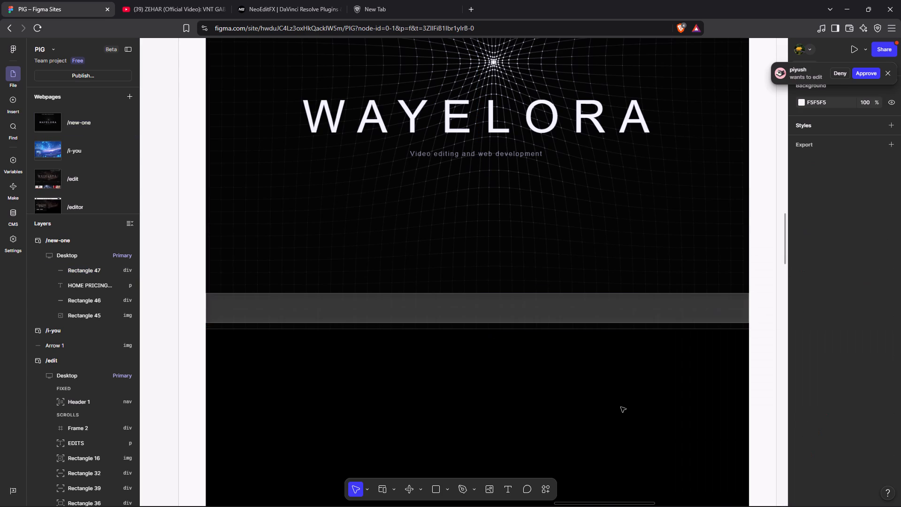
# Preview the /new-one webpage at desktop, tablet and mobile sizes, check the new strip, and return to the editor.
pyautogui.scroll(5, 621, 407)
pyautogui.click(187, 161)
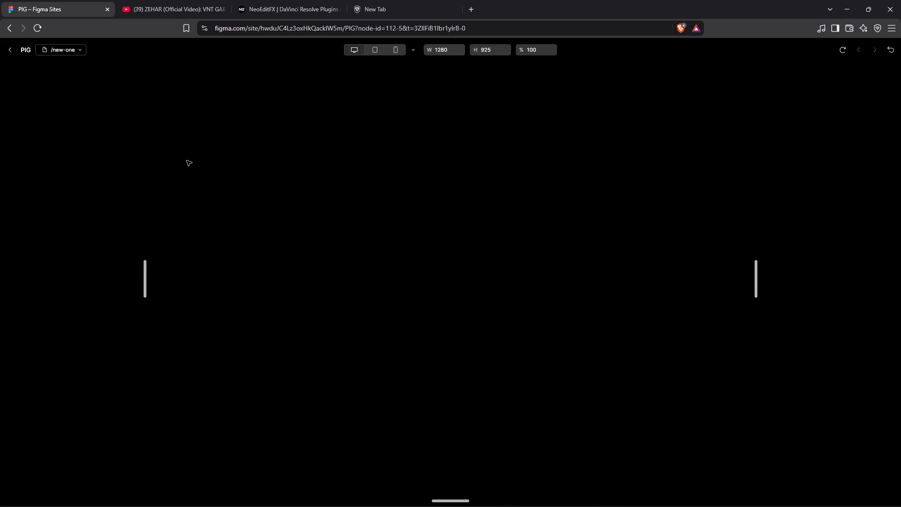
pyautogui.hscroll(1, 397, 429)
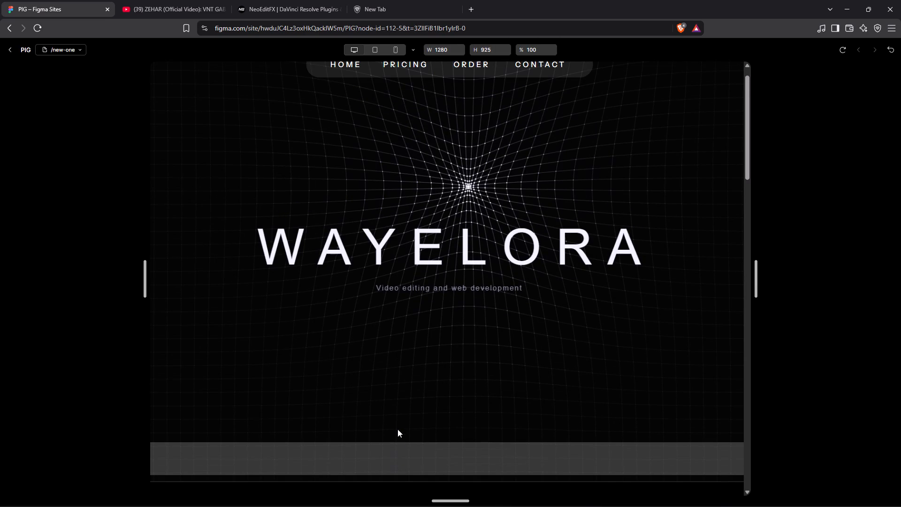
pyautogui.scroll(3, 397, 429)
pyautogui.hscroll(1, 397, 429)
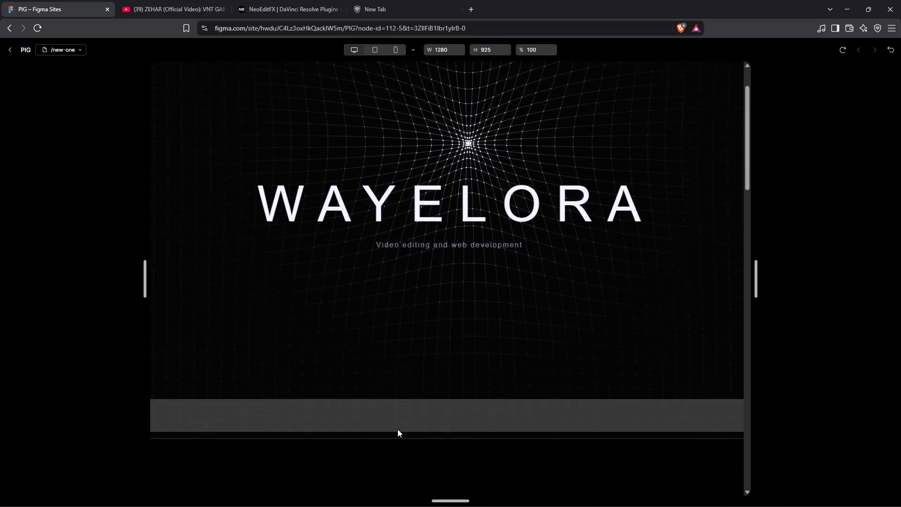
pyautogui.hscroll(1, 397, 429)
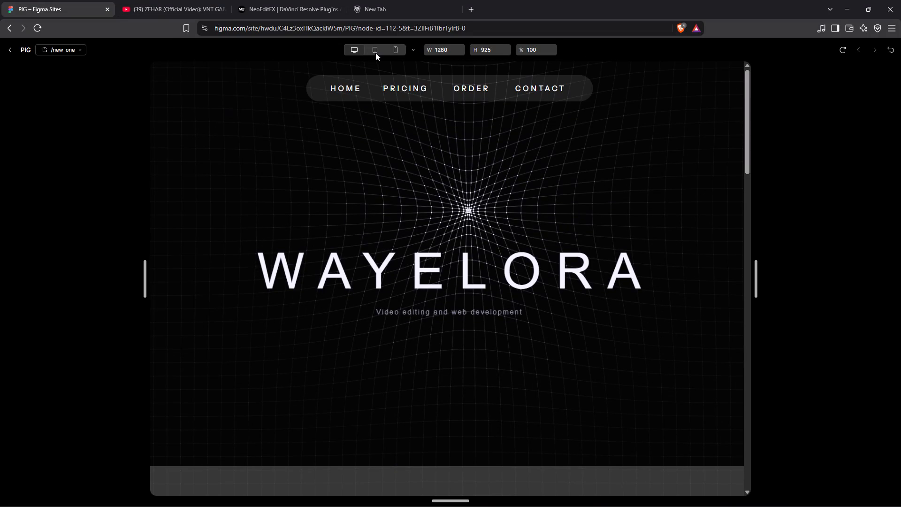
pyautogui.click(378, 52)
pyautogui.click(399, 48)
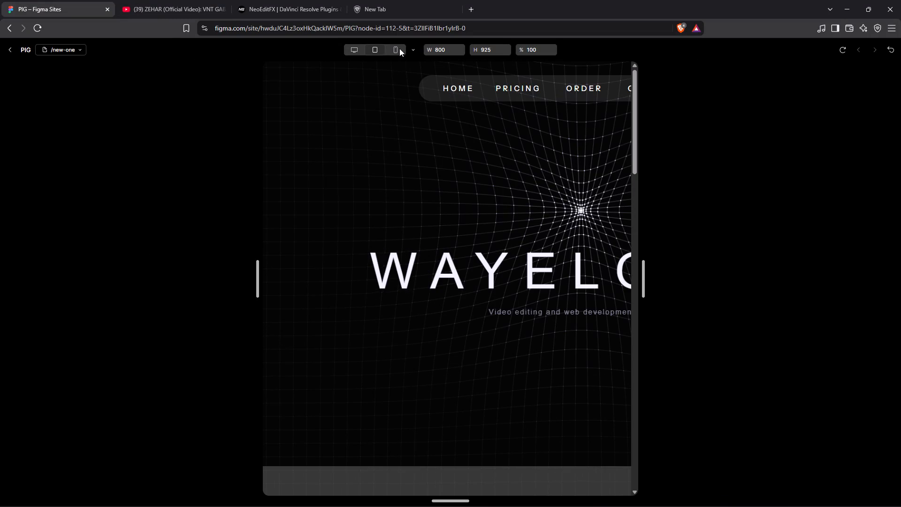
pyautogui.click(351, 46)
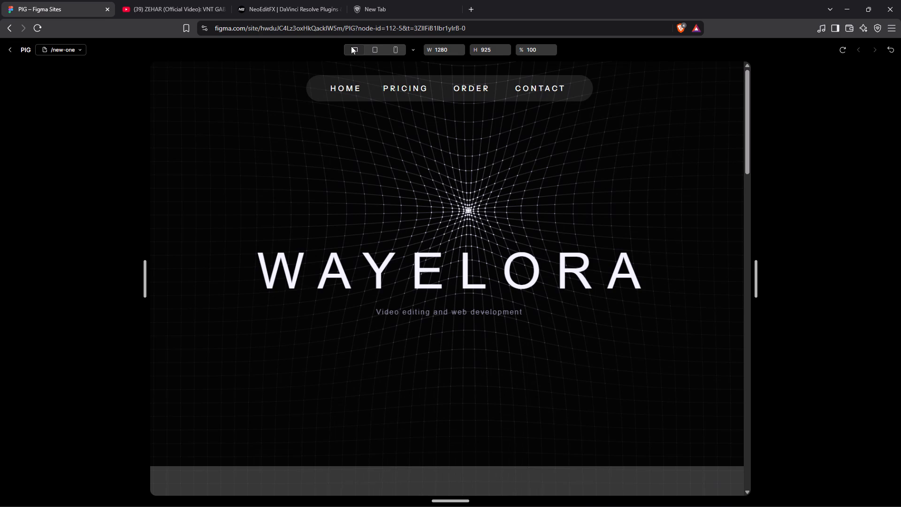
pyautogui.click(11, 54)
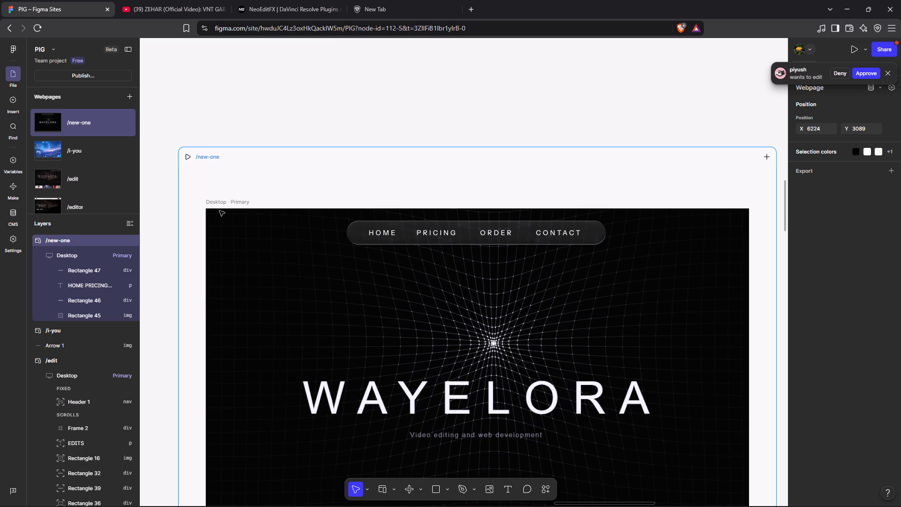
# Move the glass strip up to T 831, leaving a band of the hero image below it.
pyautogui.scroll(-2, 260, 250)
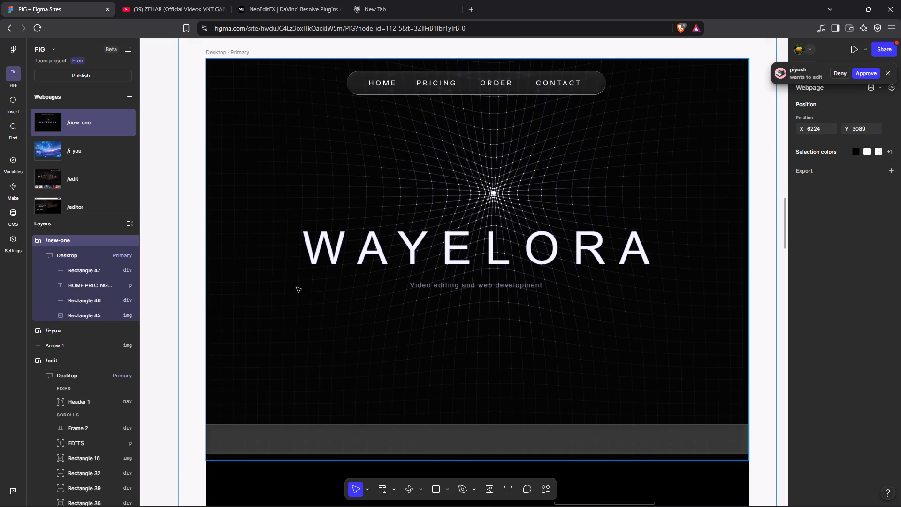
pyautogui.click(395, 449)
pyautogui.hscroll(1, 395, 449)
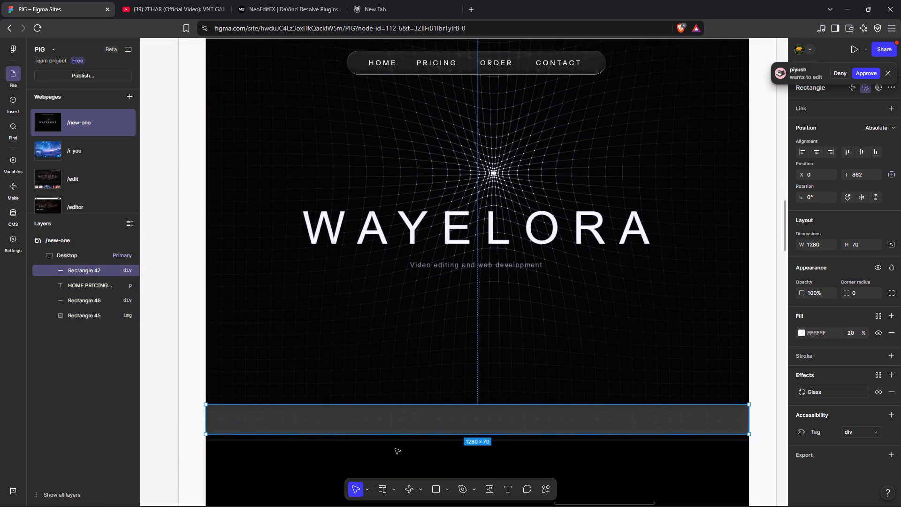
pyautogui.moveTo(485, 421); pyautogui.dragTo(485, 414)
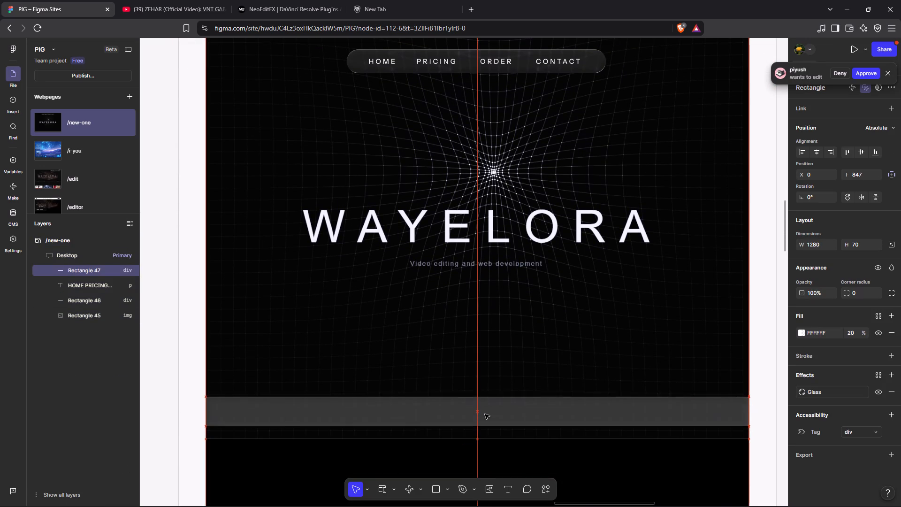
pyautogui.moveTo(485, 414); pyautogui.dragTo(486, 407)
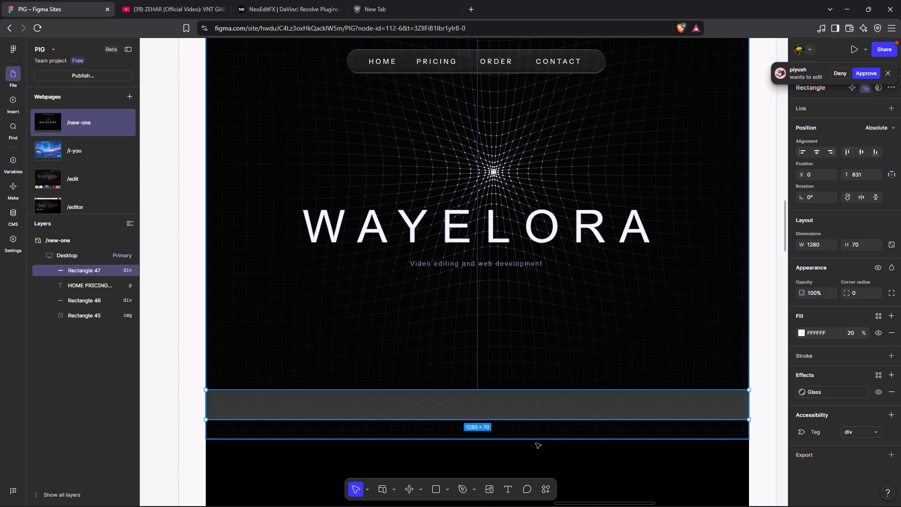
pyautogui.click(567, 452)
# Preview the /new-one webpage at desktop size, check the strip's position on the hero, and return to the editor.
pyautogui.scroll(-1, 567, 452)
pyautogui.scroll(5, 567, 452)
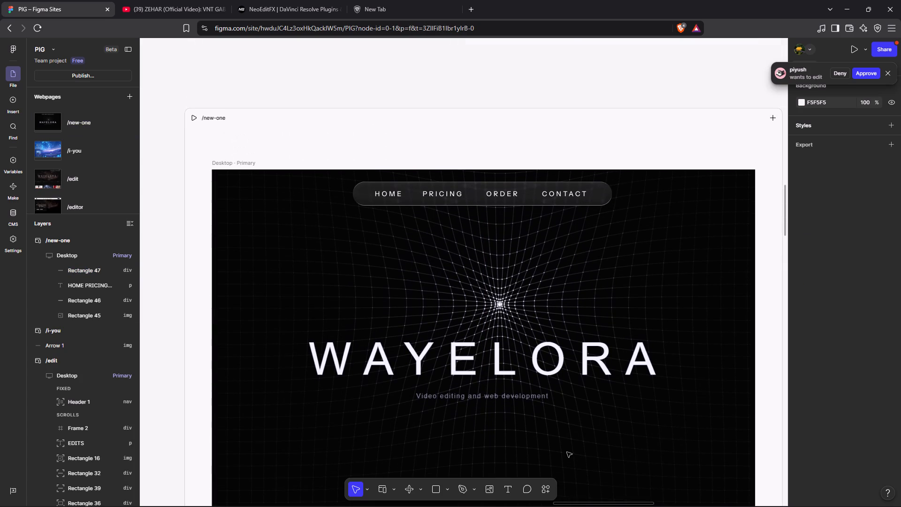
pyautogui.click(196, 115)
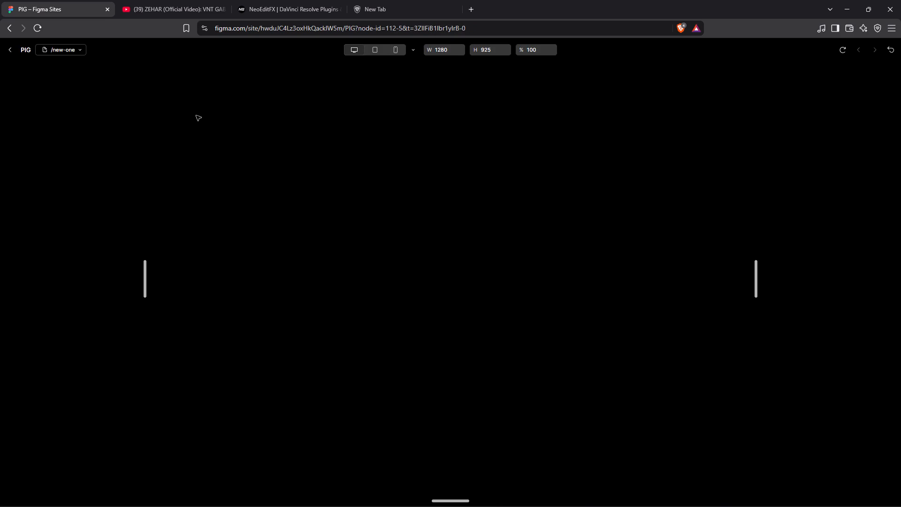
pyautogui.hscroll(1, 196, 115)
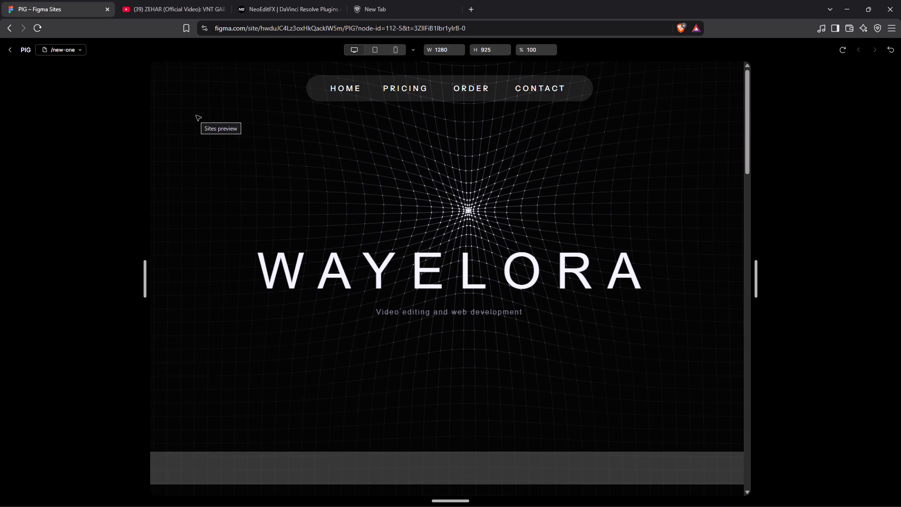
pyautogui.click(11, 50)
# Lower the full-width glass strip's white fill opacity to 10%, matching the navigation bar's fill.
pyautogui.click(423, 200)
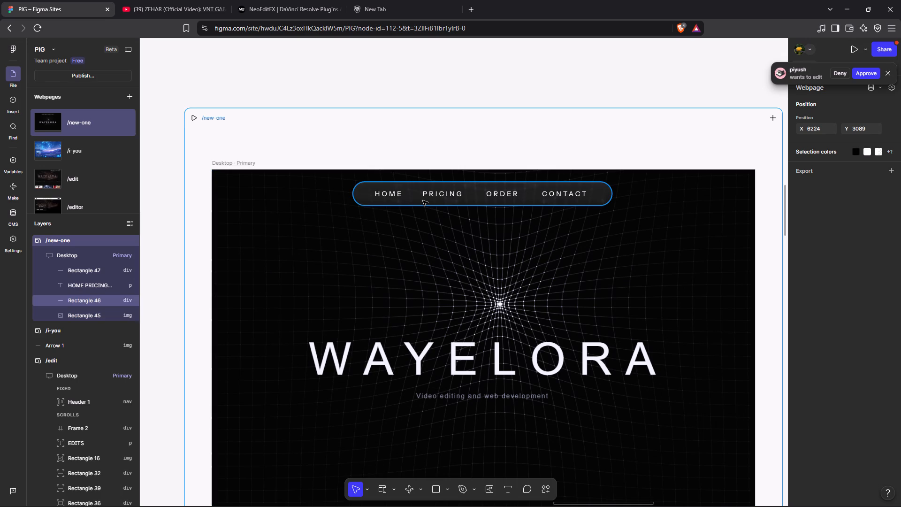
pyautogui.scroll(-1, 837, 406)
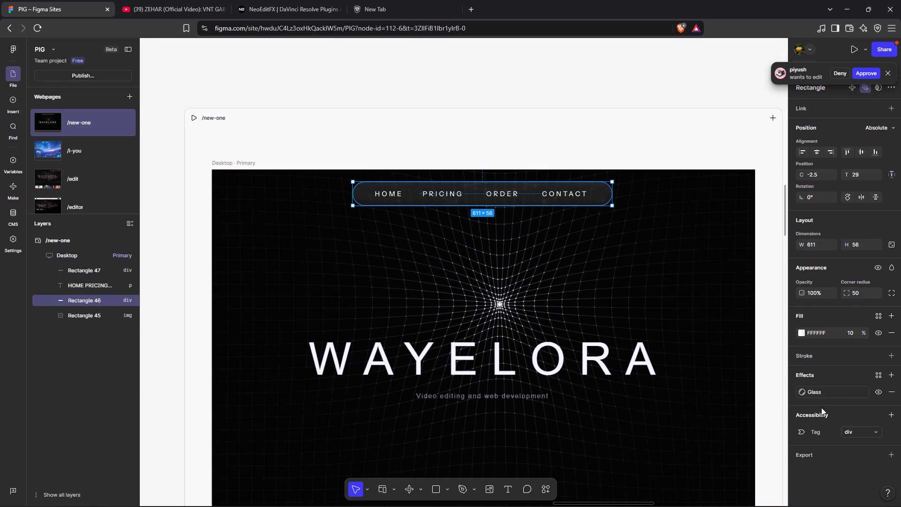
pyautogui.click(799, 332)
pyautogui.click(799, 332)
pyautogui.scroll(-2, 680, 342)
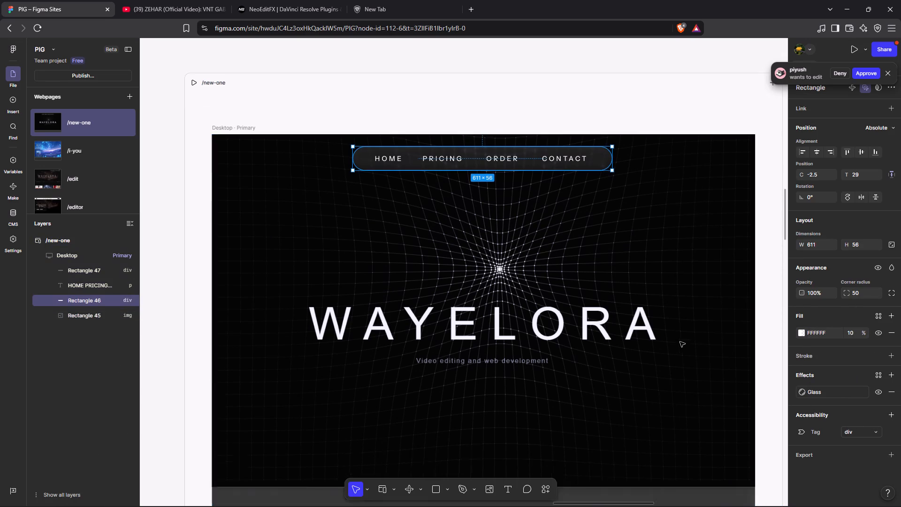
pyautogui.scroll(-2, 680, 342)
pyautogui.click(679, 373)
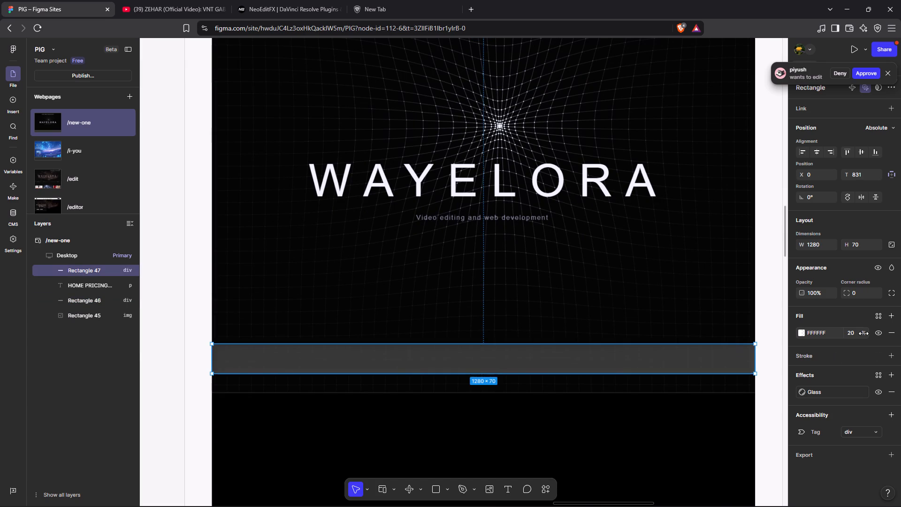
pyautogui.moveTo(864, 333); pyautogui.dragTo(439, 277)
pyautogui.click(770, 313)
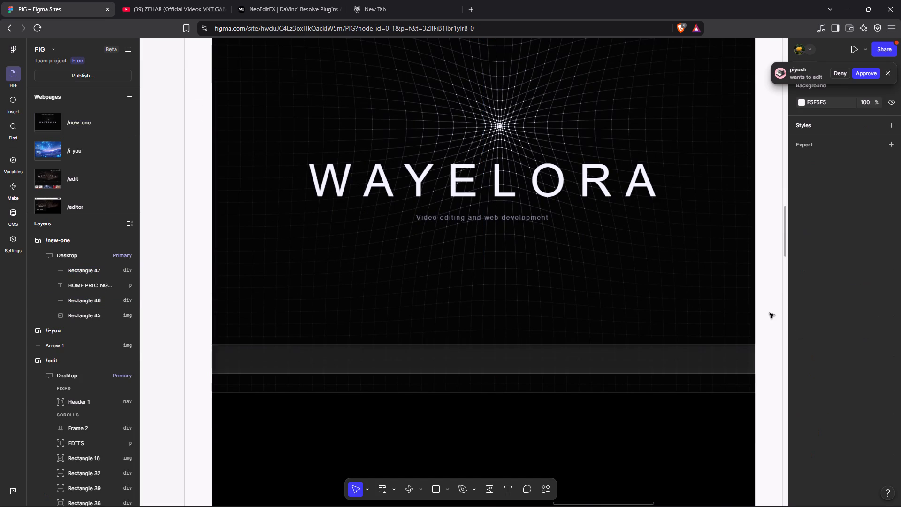
pyautogui.click(770, 313)
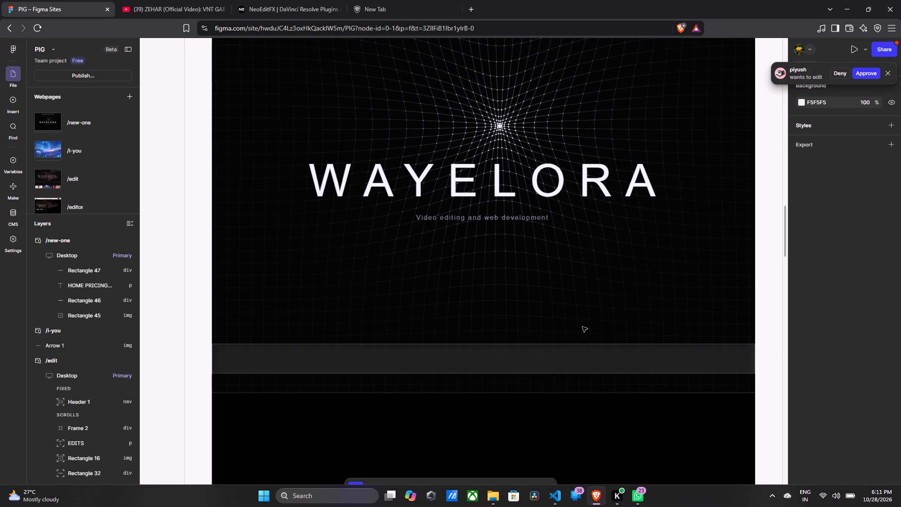
# Cut the Instagram, Gmail and WhatsApp contact groups from the band under the Stay Synced heading on the /edit page.
pyautogui.scroll(1, 530, 385)
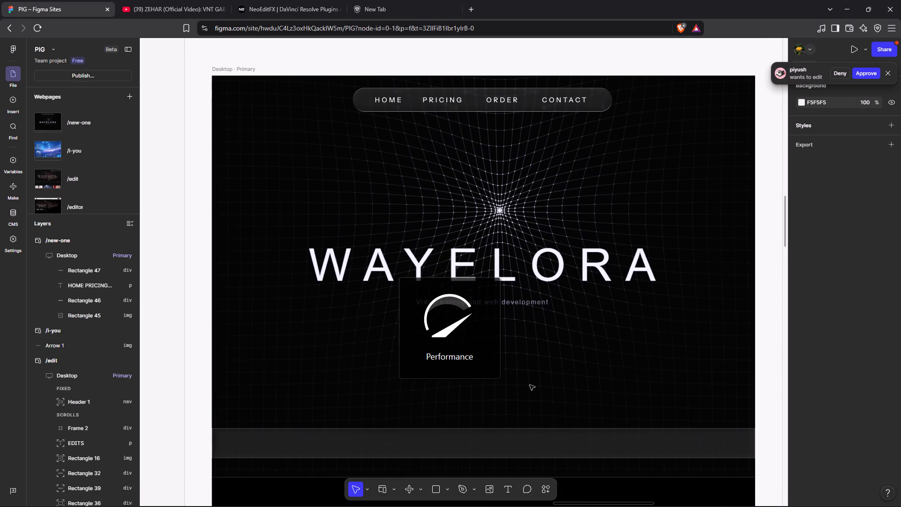
pyautogui.scroll(1, 530, 385)
pyautogui.hscroll(2, 483, 426)
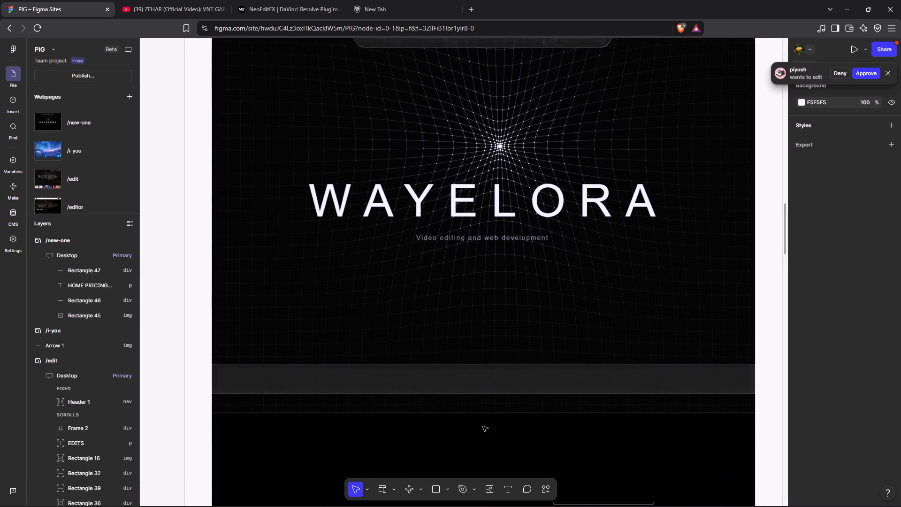
pyautogui.hscroll(10, 483, 426)
pyautogui.scroll(6, 483, 426)
pyautogui.scroll(-2, 483, 426)
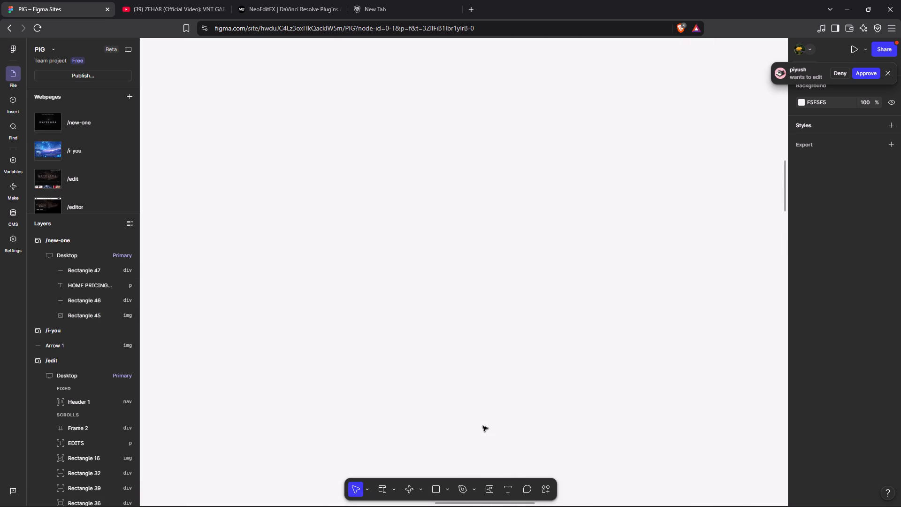
pyautogui.scroll(-4, 483, 426)
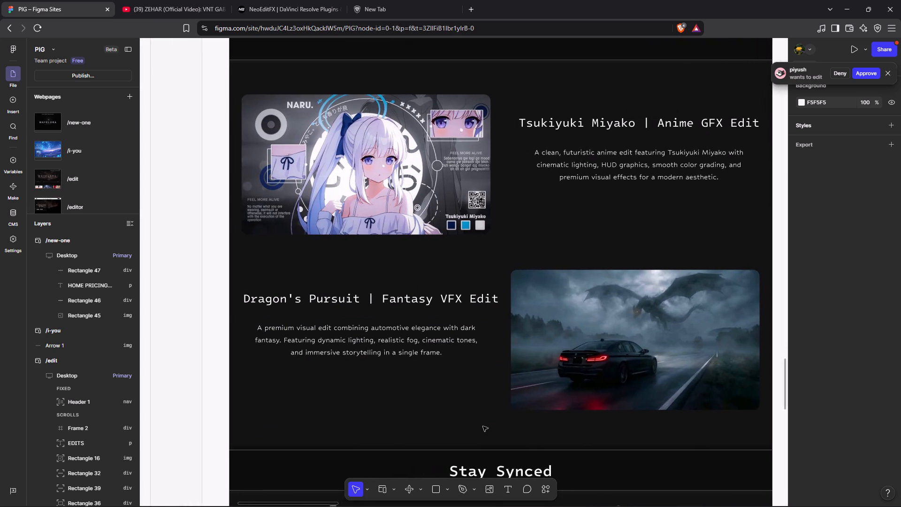
pyautogui.scroll(-4, 483, 426)
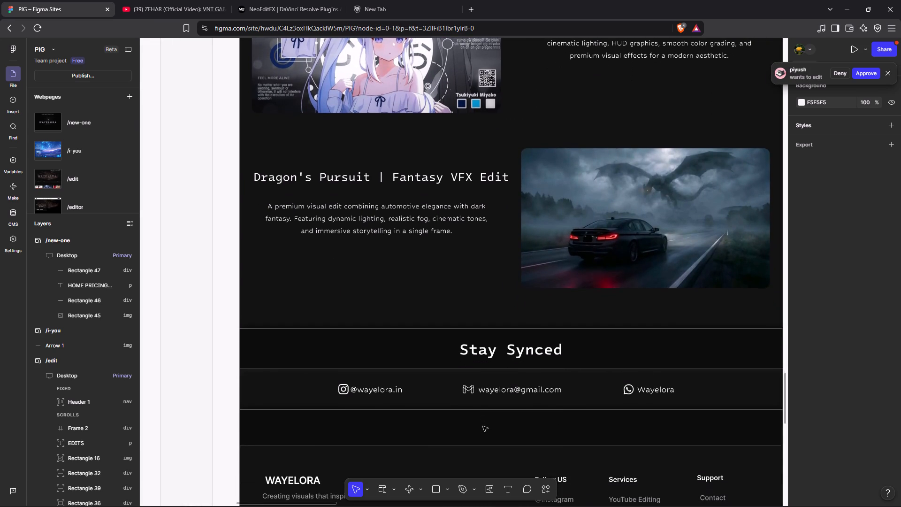
pyautogui.scroll(1, 483, 426)
pyautogui.click(478, 404)
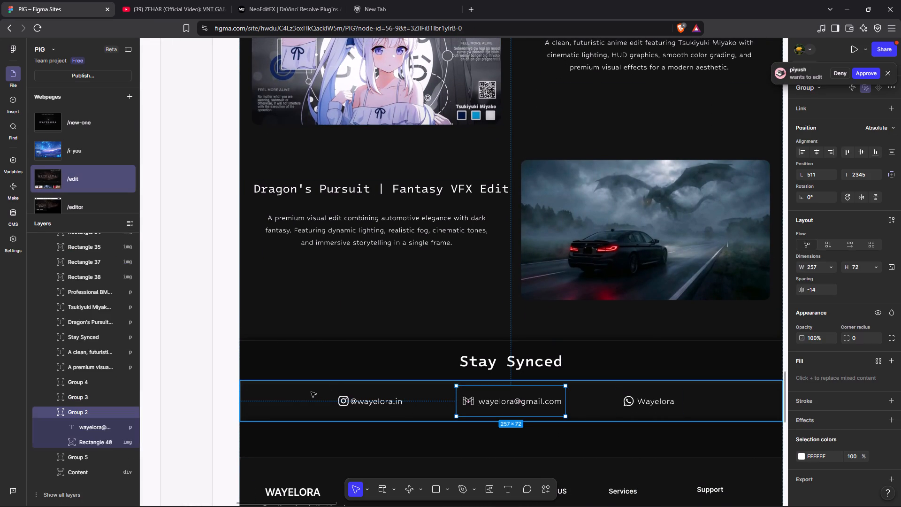
pyautogui.click(361, 404)
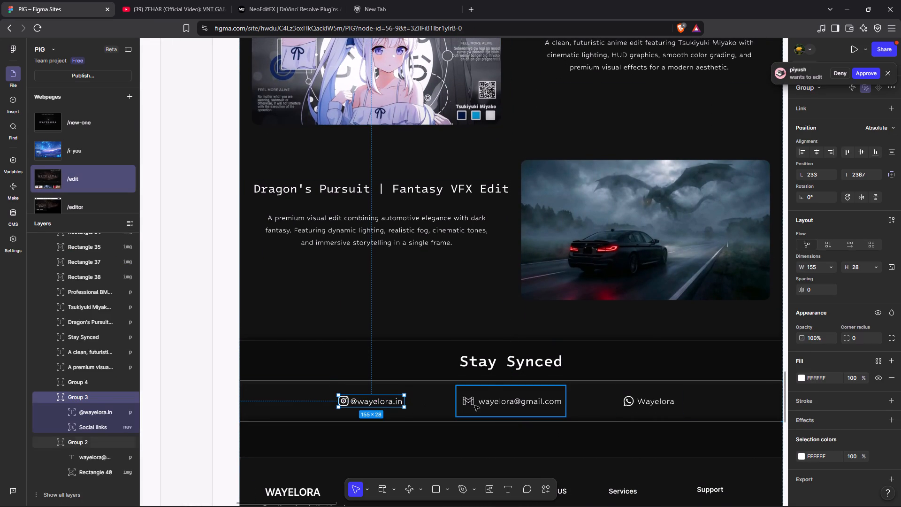
pyautogui.keyDown('shift'); pyautogui.click(481, 404); pyautogui.keyUp('shift')
pyautogui.keyDown('shift'); pyautogui.click(646, 407); pyautogui.keyUp('shift')
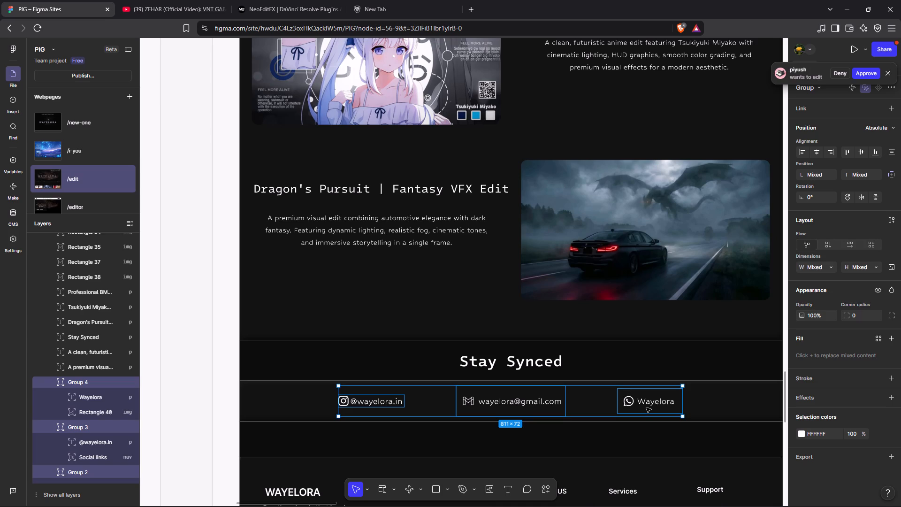
pyautogui.hotkey('ctrl', 'x')
# Paste the three cut contact groups into the Desktop frame of the /new-one webpage.
pyautogui.hscroll(-1, 646, 407)
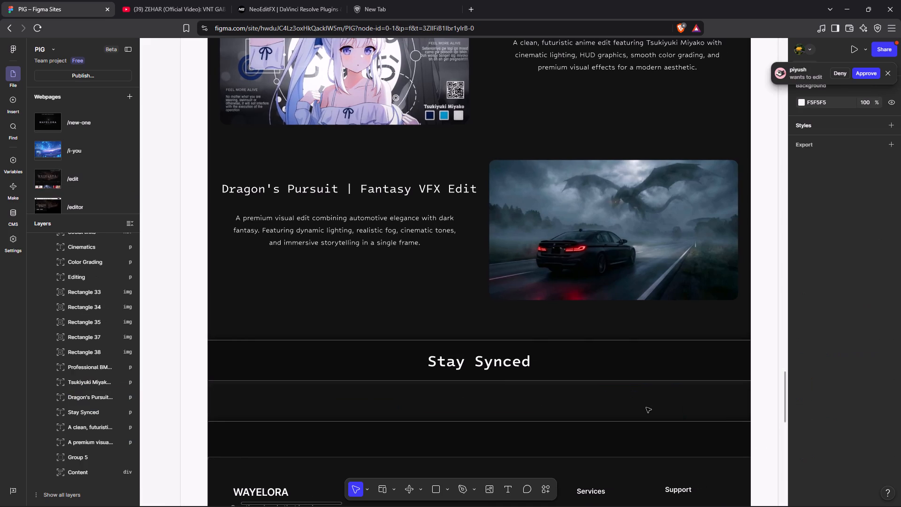
pyautogui.hscroll(-17, 646, 407)
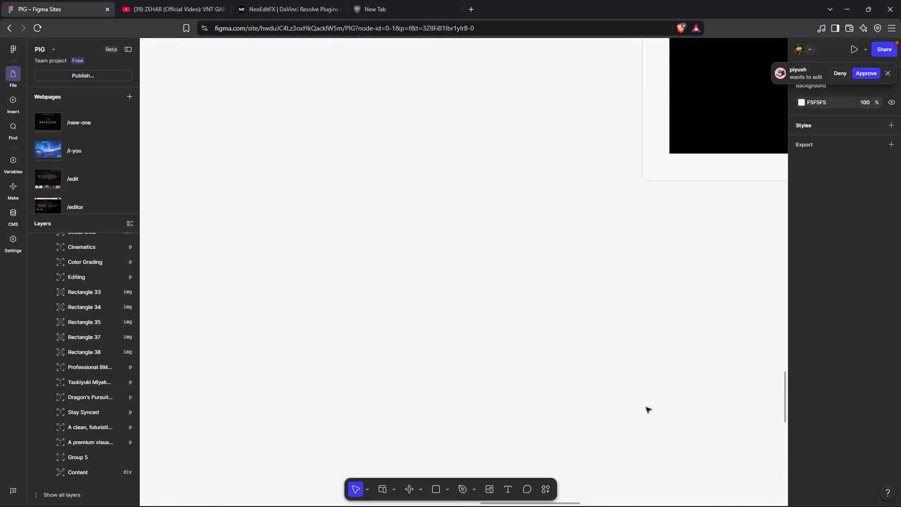
pyautogui.hscroll(-3, 646, 407)
pyautogui.hscroll(4, 646, 407)
pyautogui.scroll(12, 646, 407)
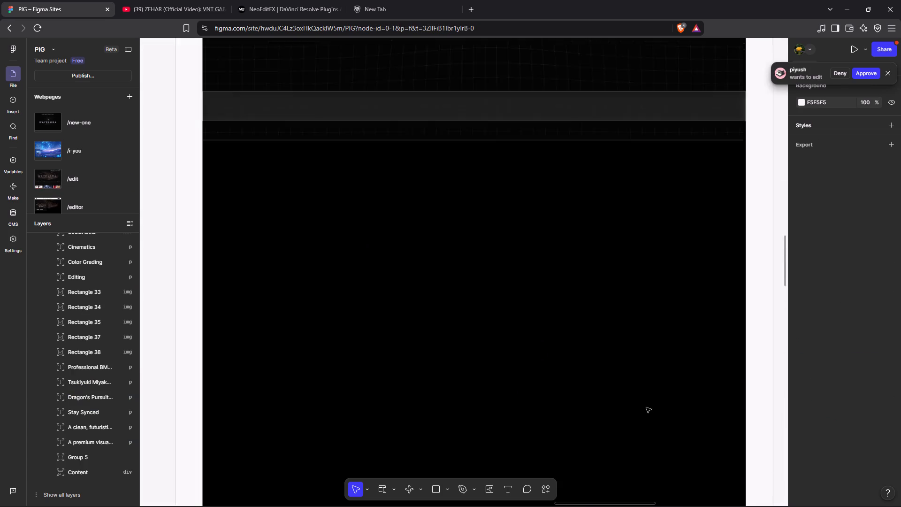
pyautogui.scroll(2, 646, 407)
pyautogui.scroll(-5, 646, 407)
pyautogui.hscroll(-4, 646, 407)
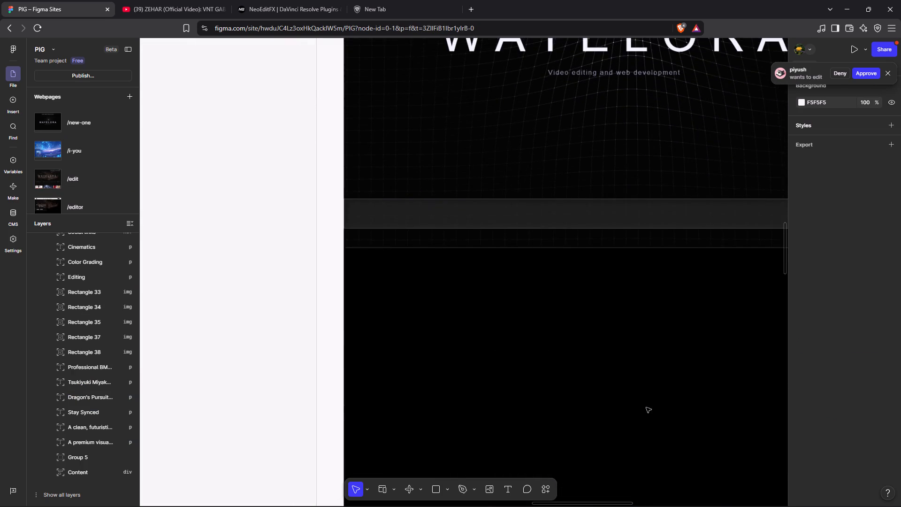
pyautogui.hscroll(-4, 646, 407)
pyautogui.scroll(2, 646, 407)
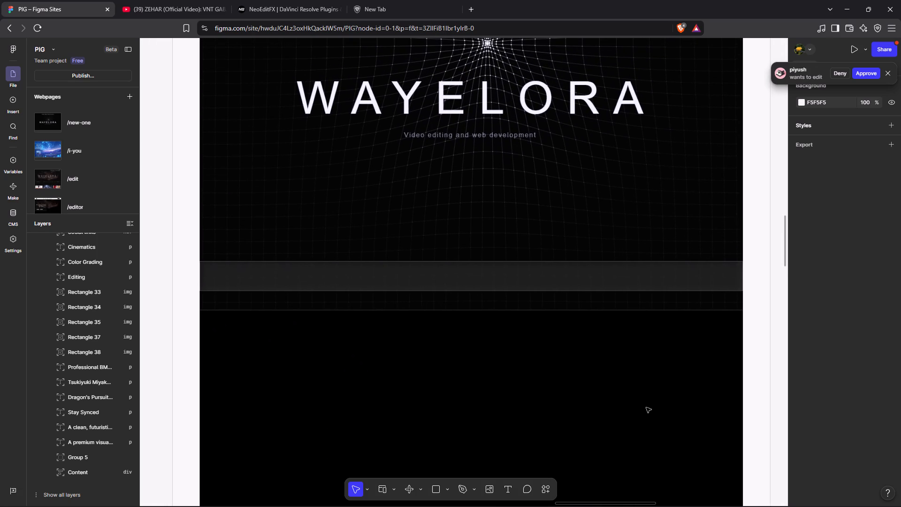
pyautogui.click(555, 273)
pyautogui.hotkey('ctrl', 'v')
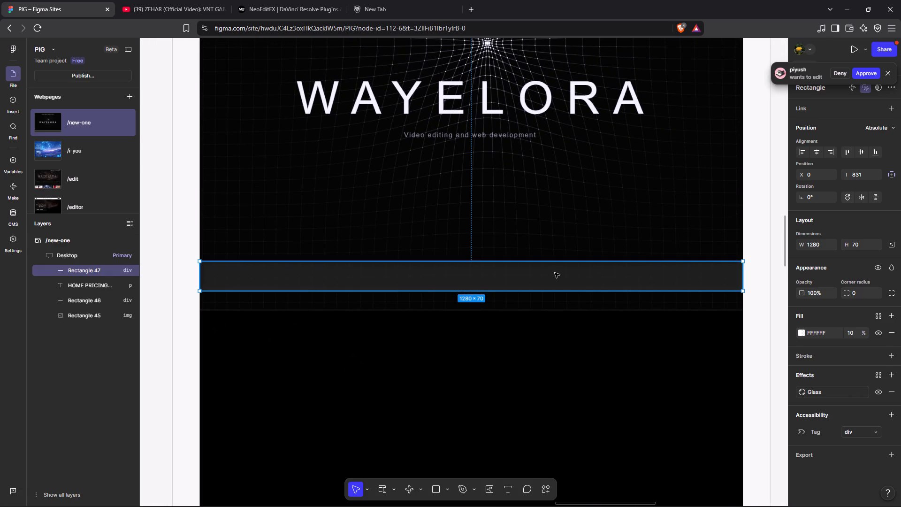
# Move the pasted Instagram, Gmail and WhatsApp groups together up onto the glass strip, centred horizontally and vertically in it.
pyautogui.scroll(6, 555, 273)
pyautogui.scroll(-1, 555, 273)
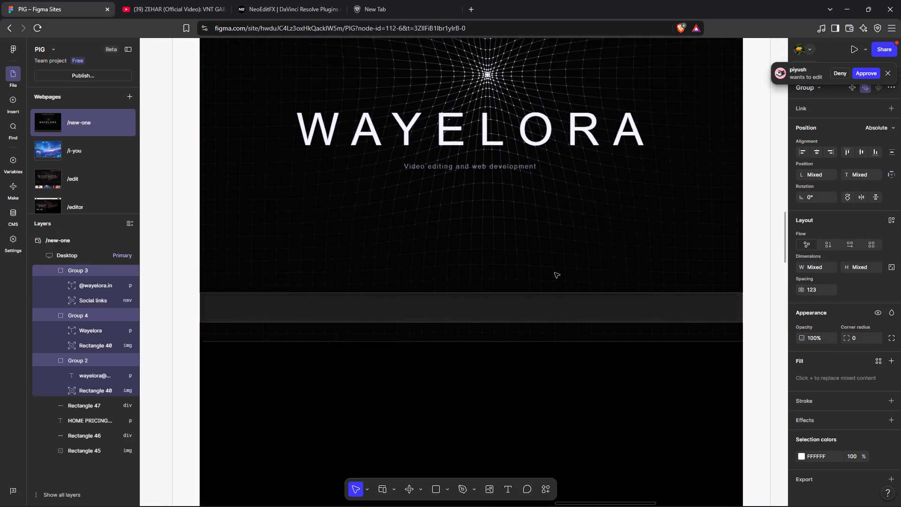
pyautogui.scroll(-4, 555, 273)
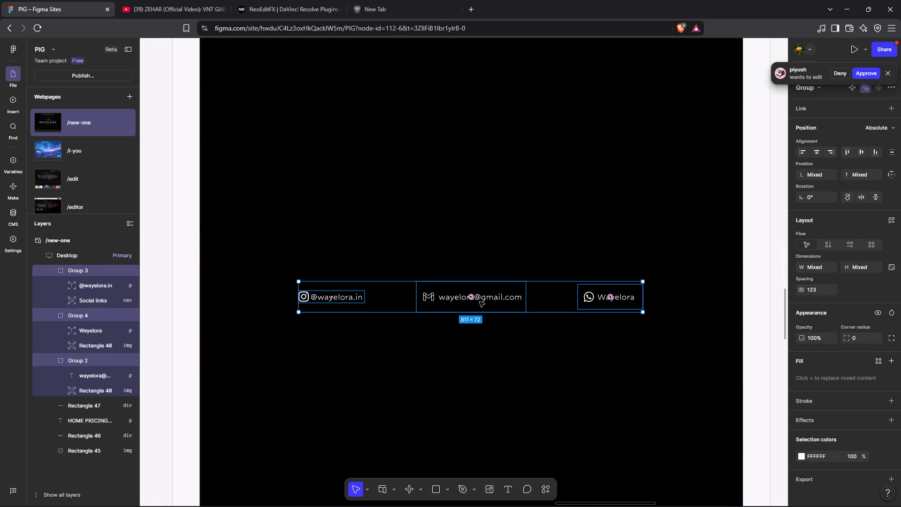
pyautogui.click(480, 301)
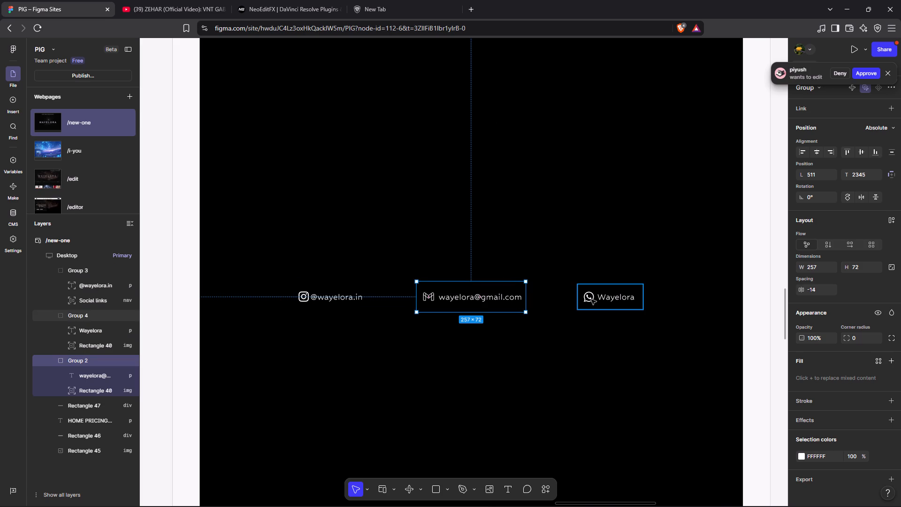
pyautogui.hotkey('ctrl', 'z')
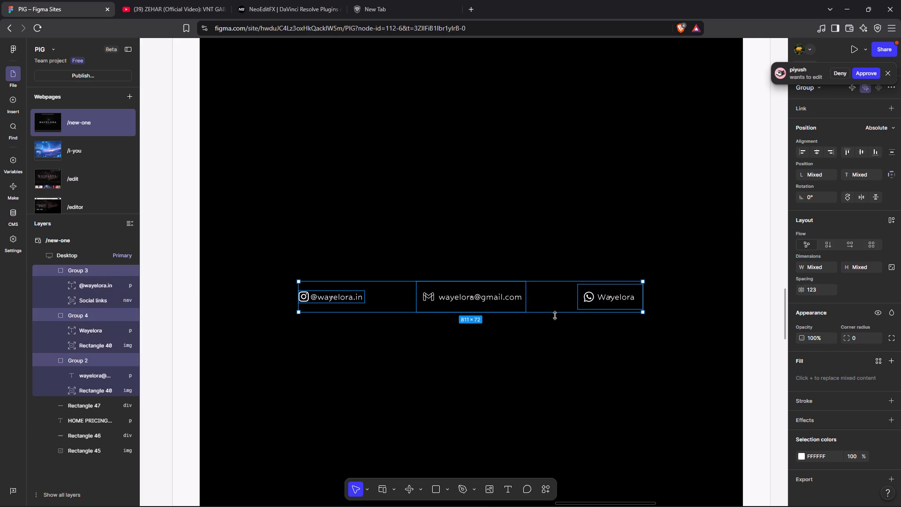
pyautogui.moveTo(552, 297); pyautogui.dragTo(556, 27)
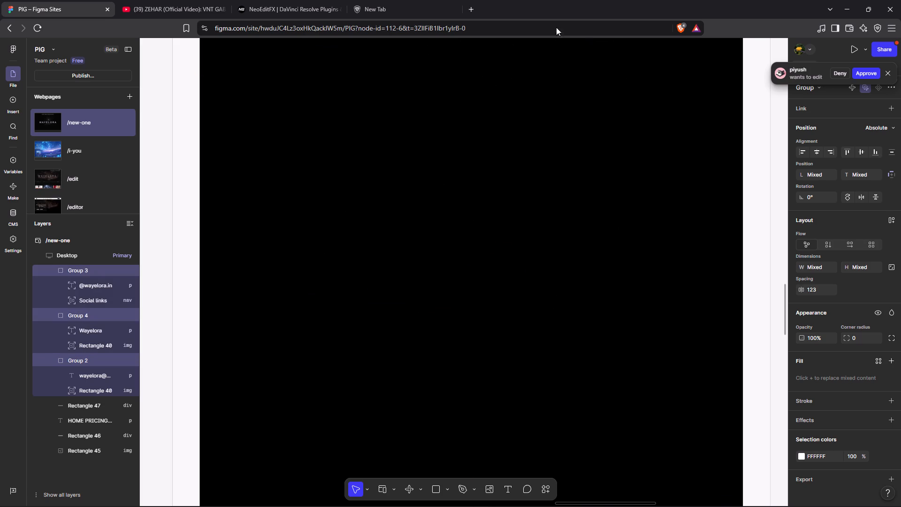
pyautogui.moveTo(556, 27); pyautogui.dragTo(547, 104)
pyautogui.scroll(4, 547, 104)
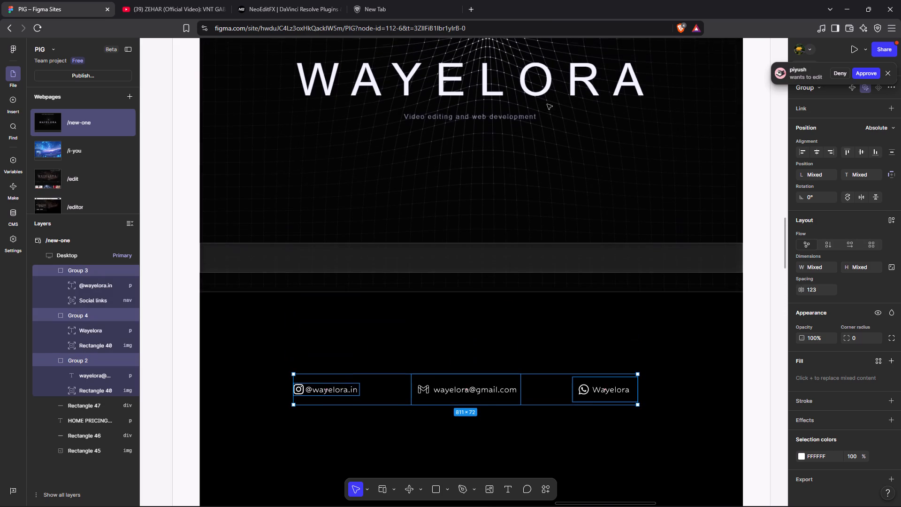
pyautogui.scroll(1, 547, 104)
pyautogui.moveTo(534, 388); pyautogui.dragTo(542, 266)
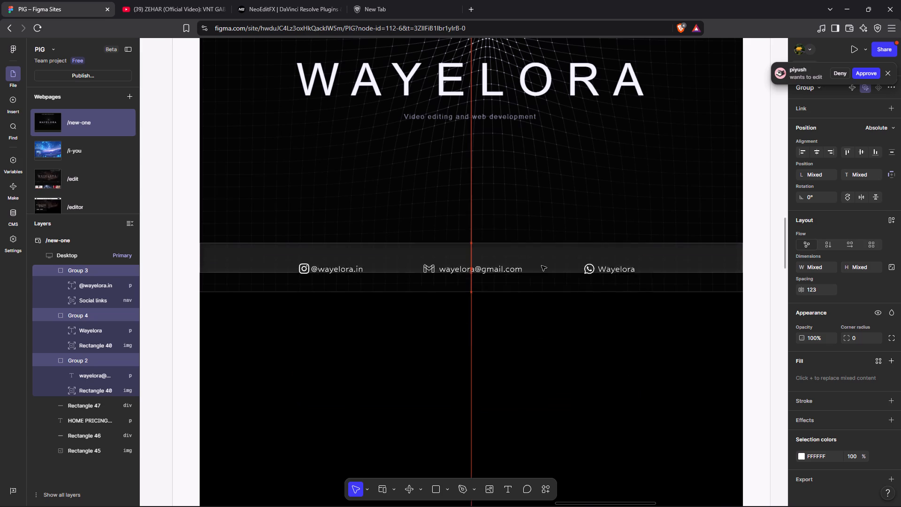
pyautogui.moveTo(542, 266); pyautogui.dragTo(549, 256)
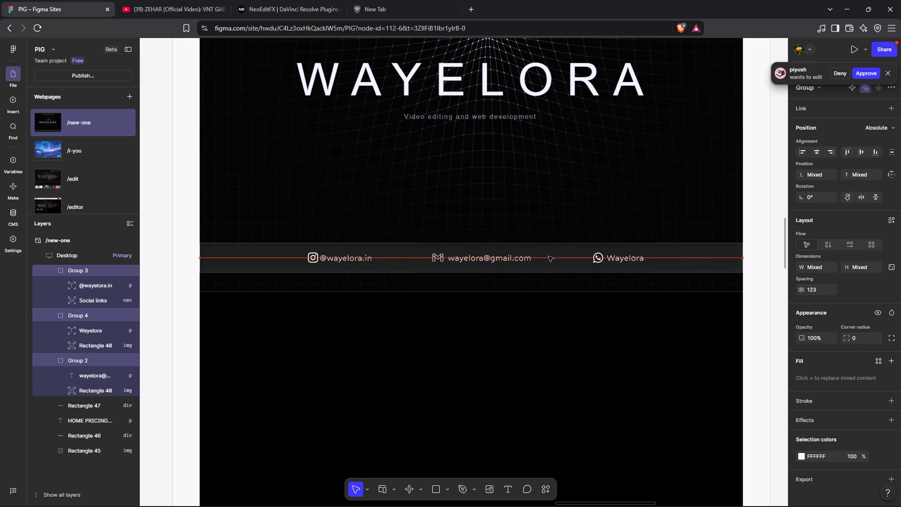
pyautogui.moveTo(549, 256); pyautogui.dragTo(537, 258)
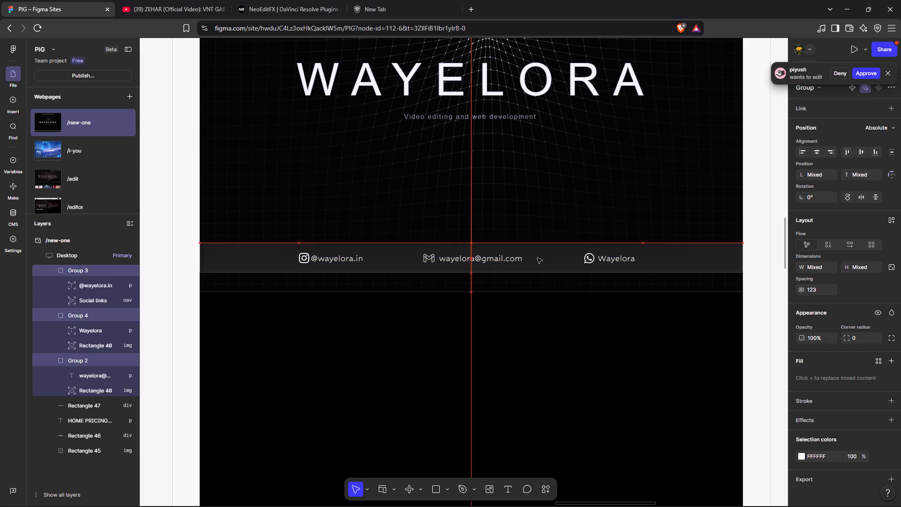
pyautogui.moveTo(537, 258); pyautogui.dragTo(540, 256)
pyautogui.click(545, 317)
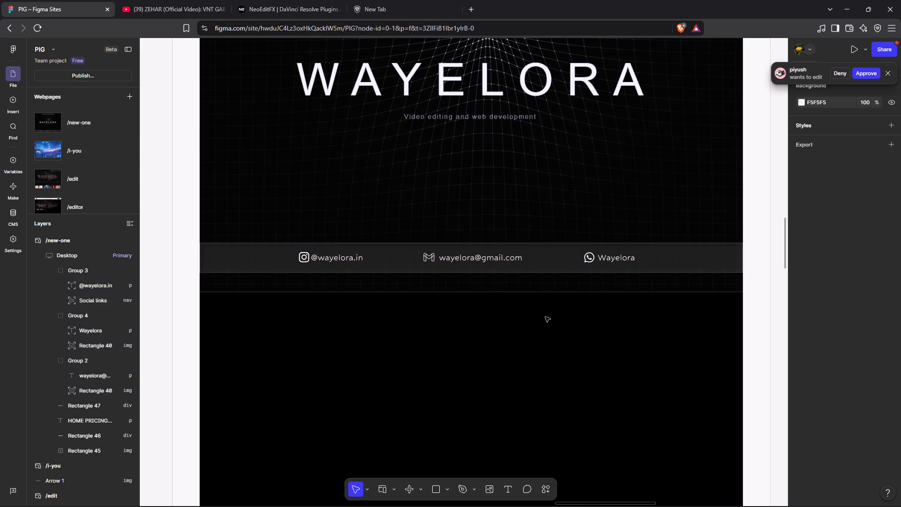
# Preview the /new-one webpage at desktop size, check the contact links on the strip and the area below, and return to the editor.
pyautogui.scroll(4, 395, 183)
pyautogui.scroll(2, 303, 122)
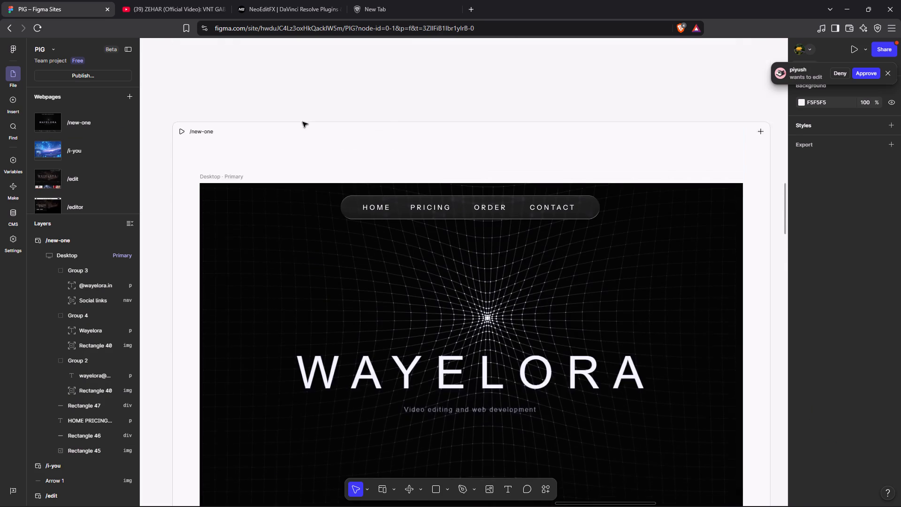
pyautogui.scroll(1, 303, 122)
pyautogui.click(178, 162)
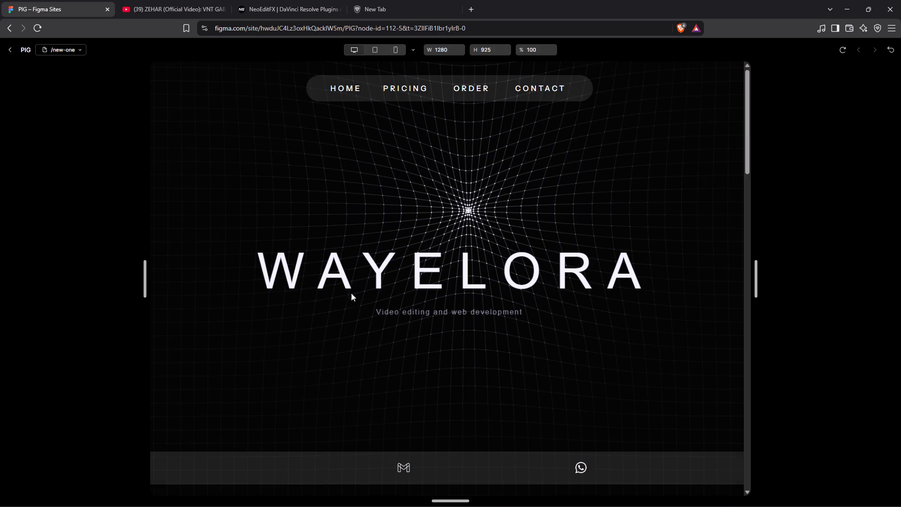
pyautogui.hscroll(1, 405, 319)
pyautogui.scroll(2, 405, 319)
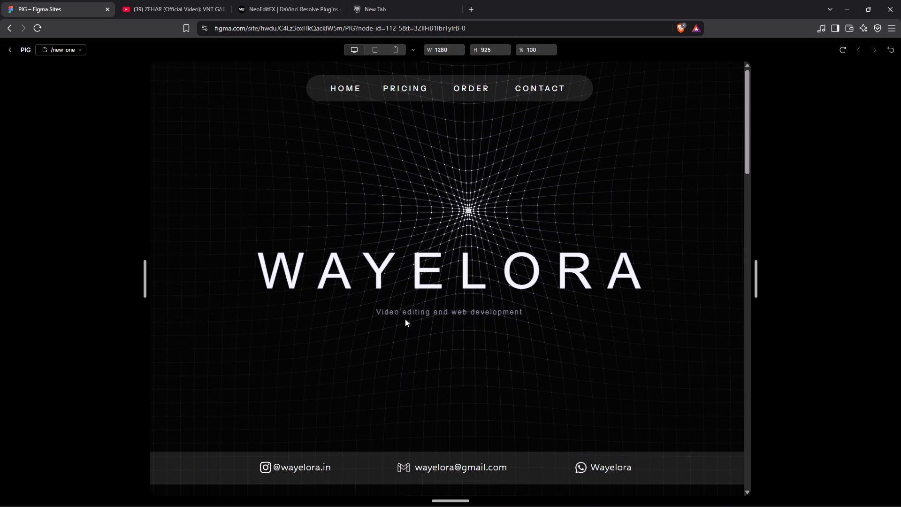
pyautogui.scroll(1, 405, 319)
pyautogui.scroll(-3, 405, 319)
pyautogui.scroll(5, 405, 319)
pyautogui.scroll(-5, 417, 373)
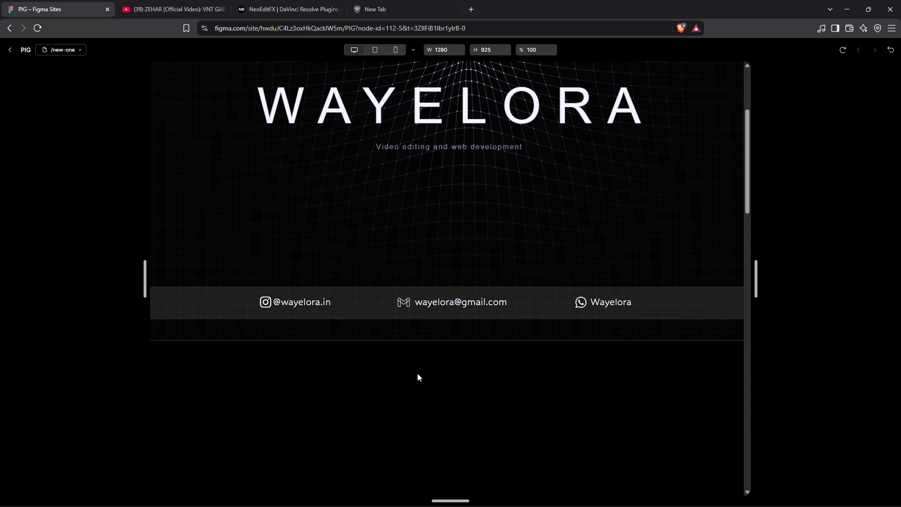
pyautogui.scroll(-5, 417, 373)
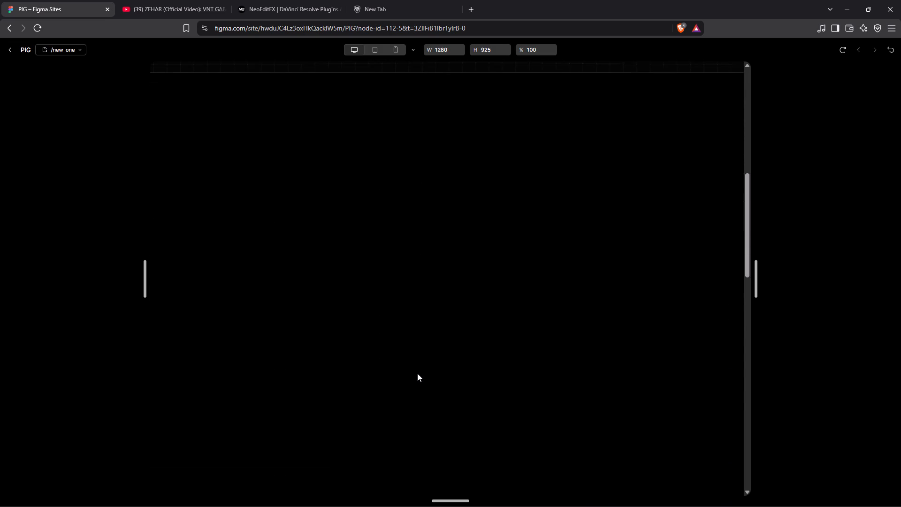
pyautogui.scroll(-2, 417, 373)
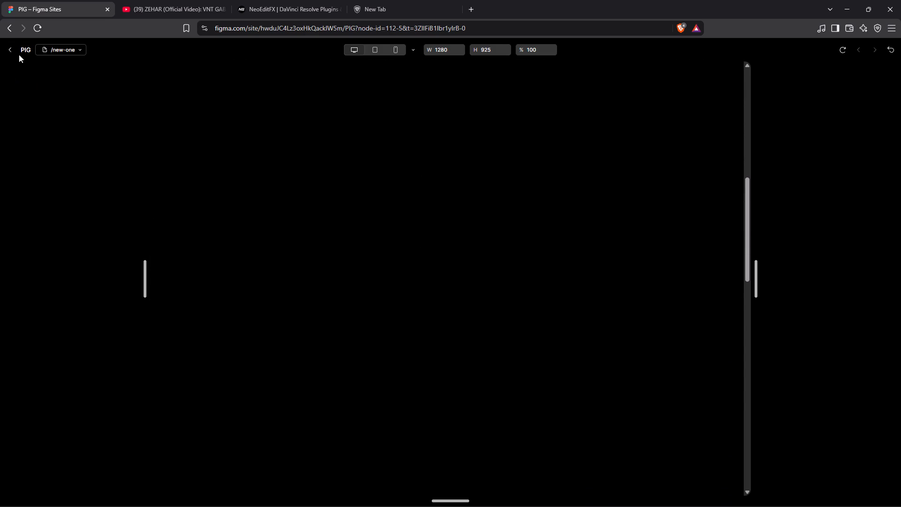
pyautogui.click(12, 52)
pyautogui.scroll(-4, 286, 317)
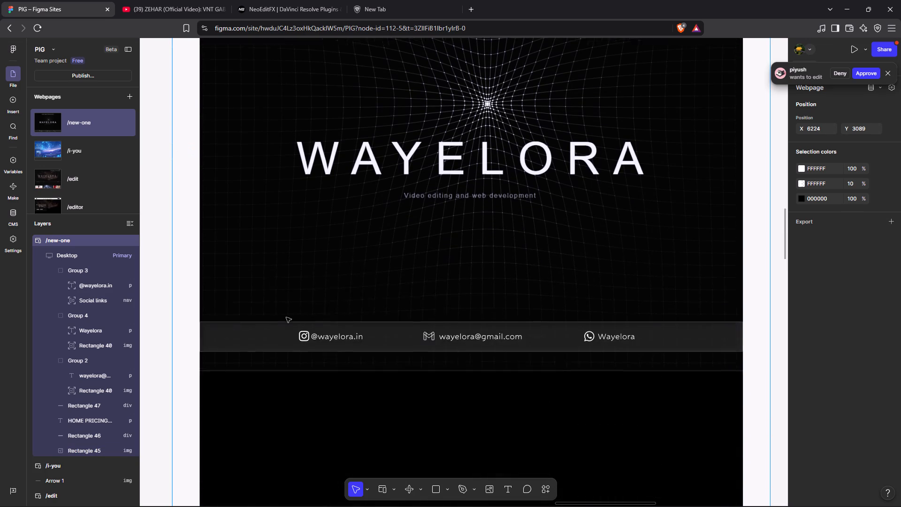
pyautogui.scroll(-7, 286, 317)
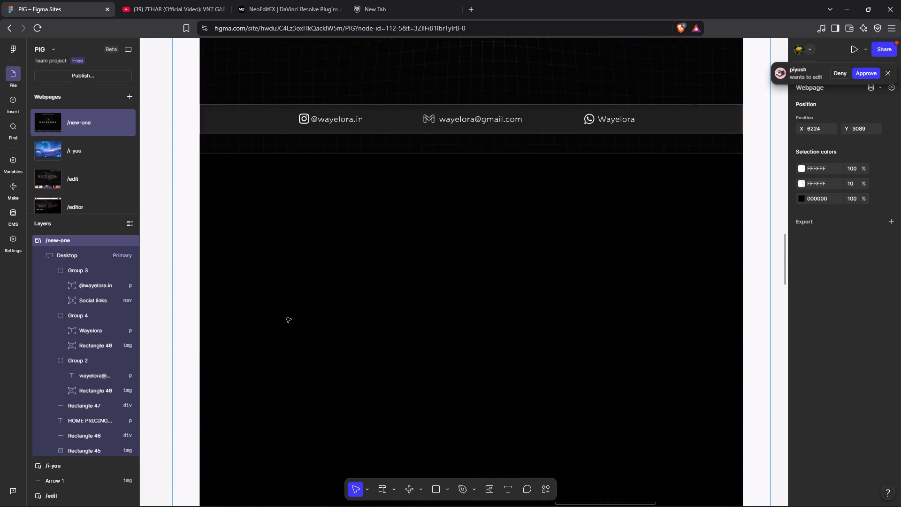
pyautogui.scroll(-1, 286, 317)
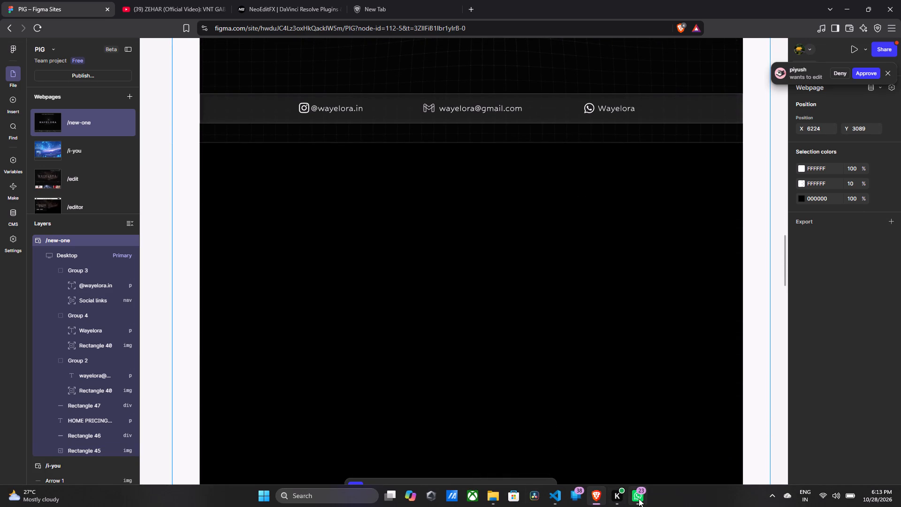
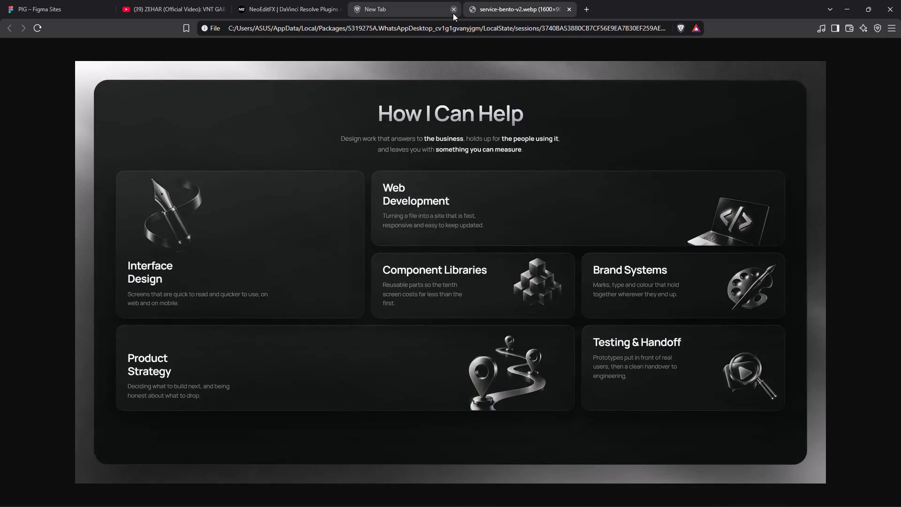
# Close the empty New Tab page, keeping the service-bento-v2.webp reference image open.
pyautogui.click(453, 13)
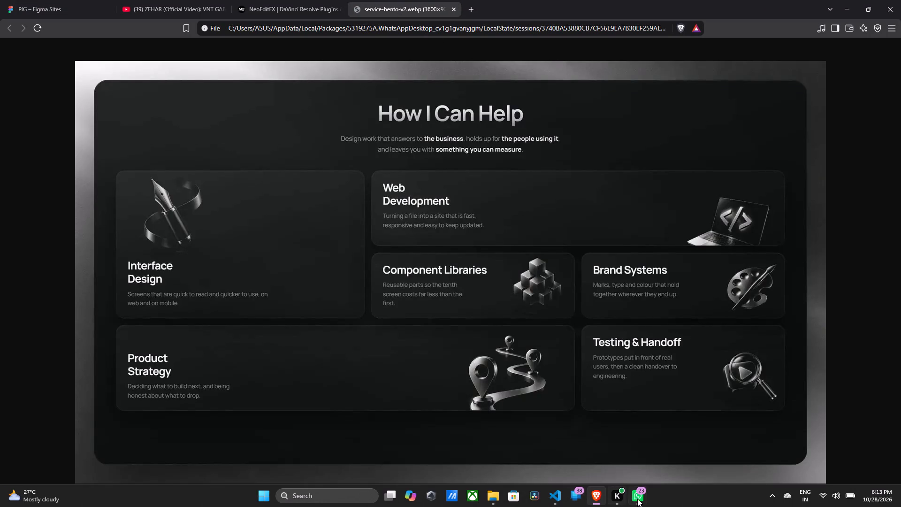
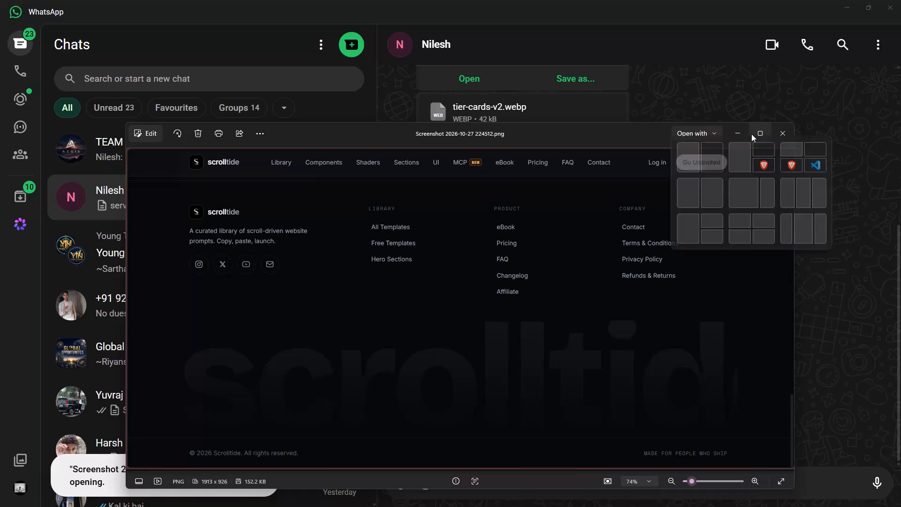
# Maximize the Photos window showing the Scrolltide footer screenshot to examine its layout.
pyautogui.click(751, 134)
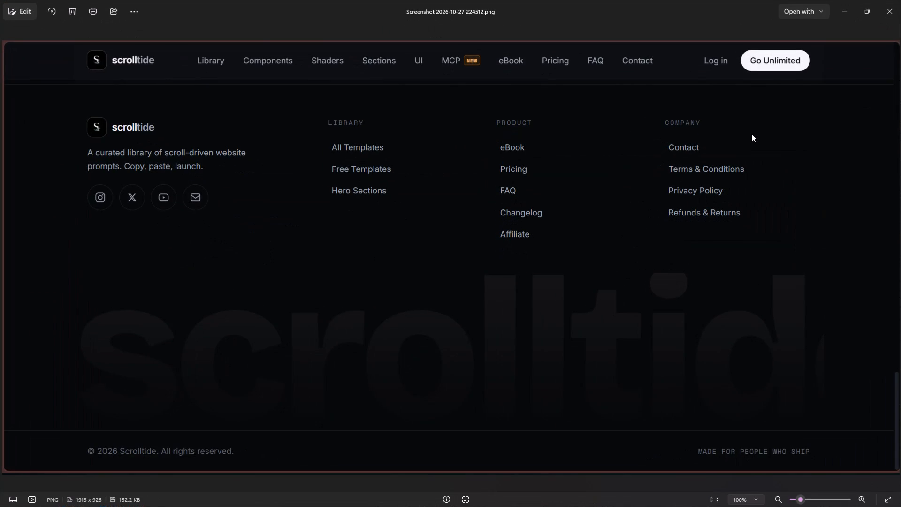
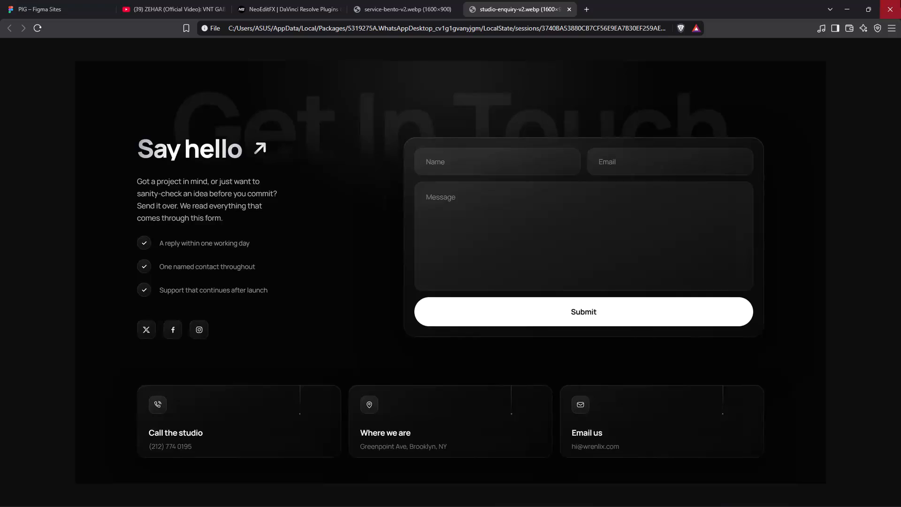
# Cancel closing all browser tabs so the studio enquiry reference image and the other tabs stay open.
pyautogui.click(634, 95)
pyautogui.click(515, 122)
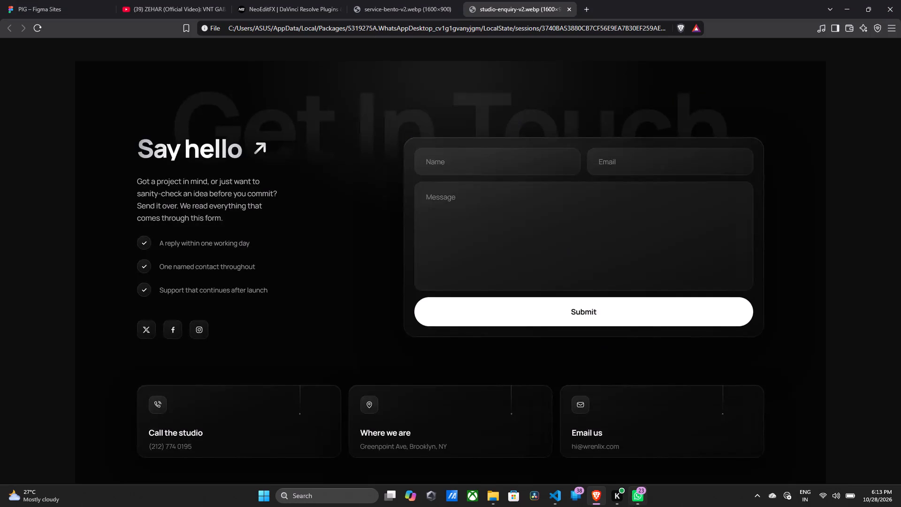
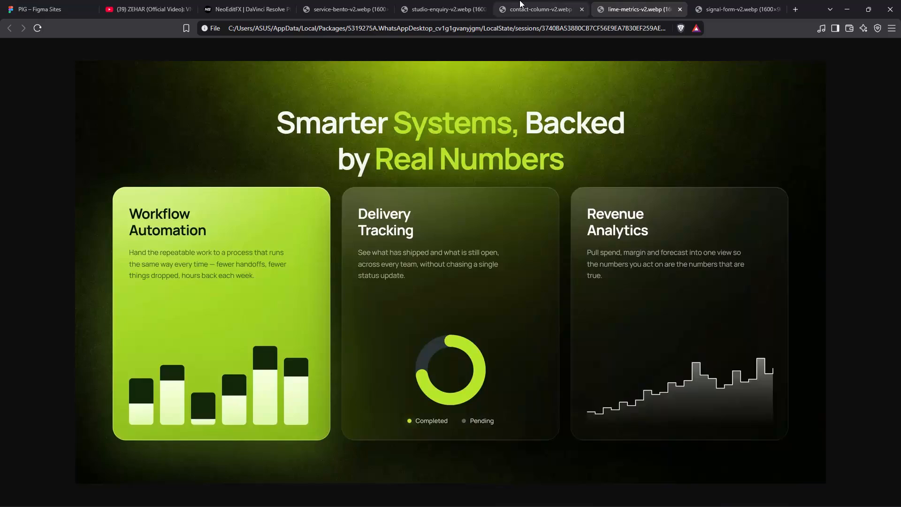
# Look through the open reference images: contact column, studio enquiry and service bento, ending on the signal form contact layout.
pyautogui.click(519, 0)
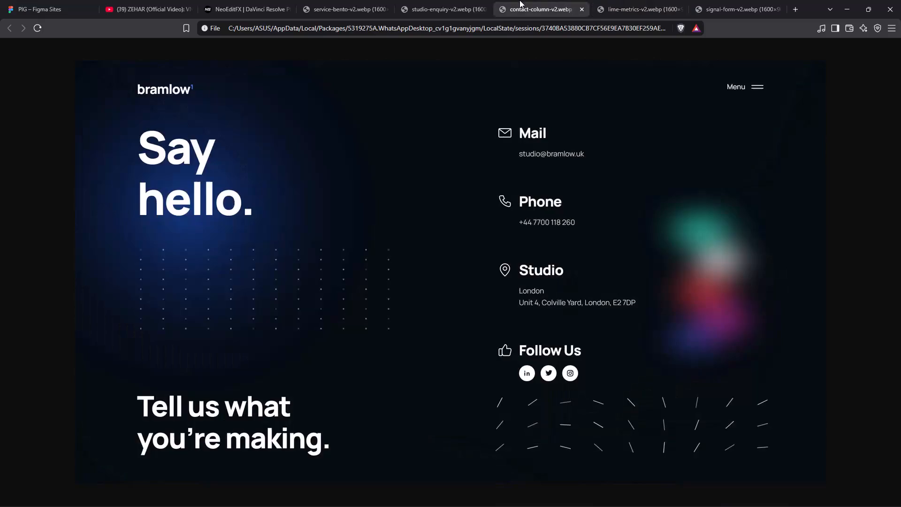
pyautogui.click(443, 0)
pyautogui.click(342, 0)
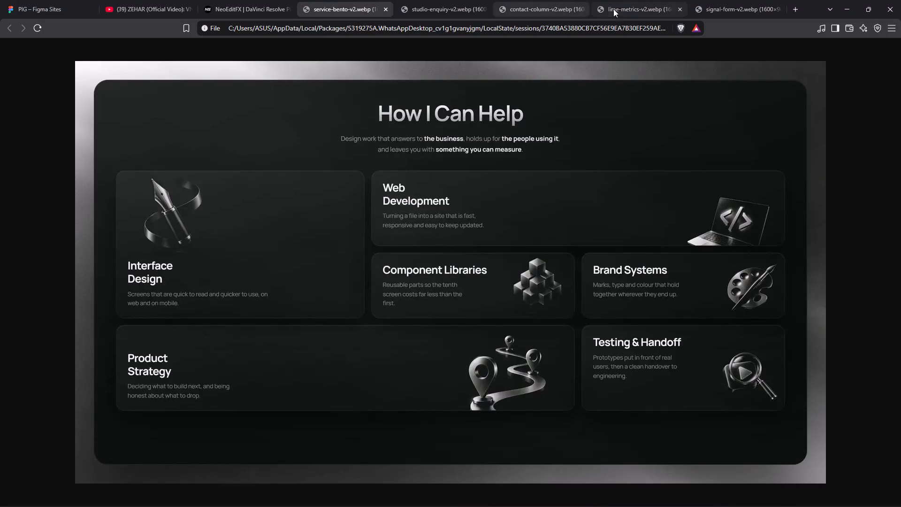
pyautogui.click(724, 0)
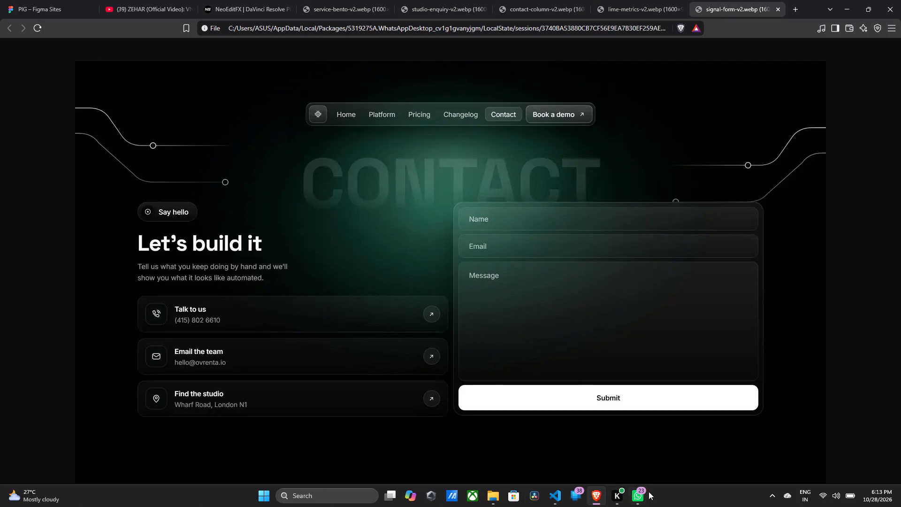
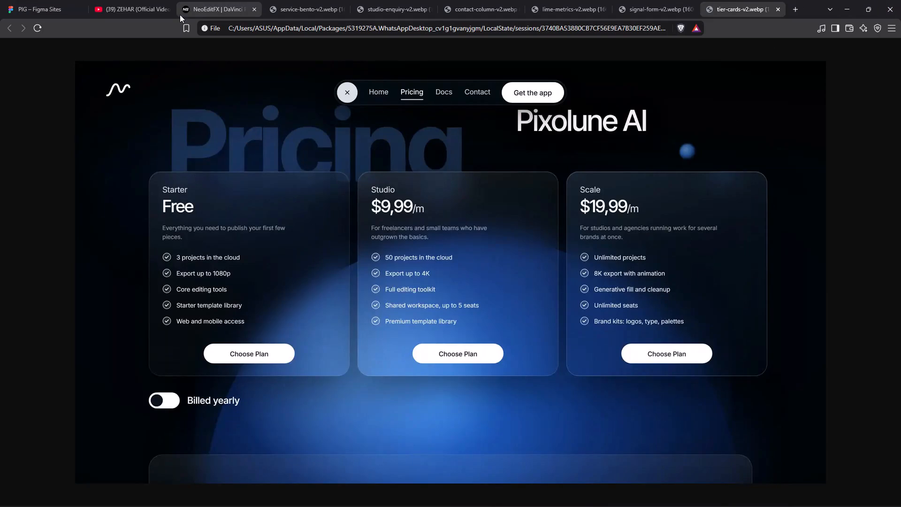
# Start closing the browser window that holds the pricing tier cards reference and the other open tabs.
pyautogui.click(895, 0)
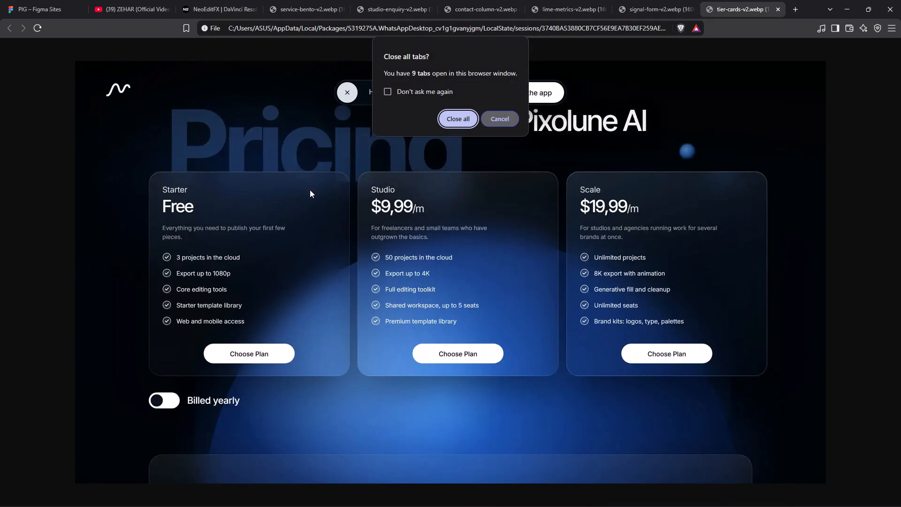